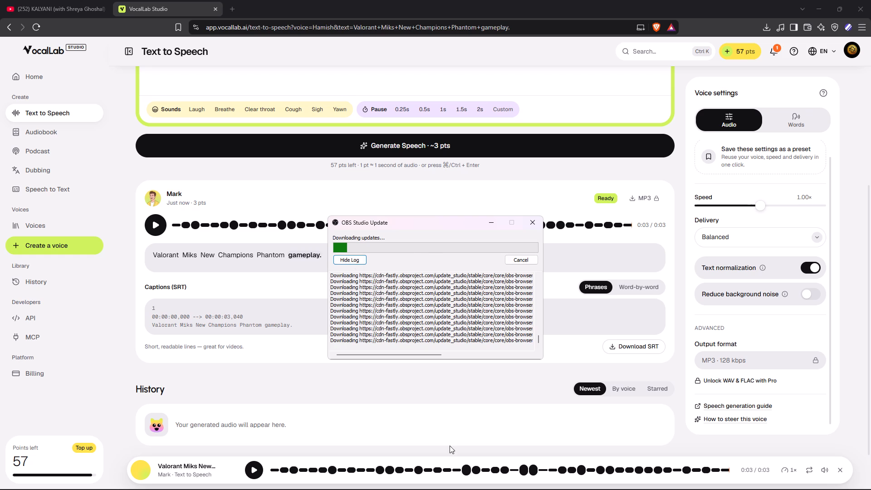
Switch to DaVinci Resolve, where the valoyoutube project is open.
{"action": "left_click", "coordinate": [501, 482]}
{"action": "left_click", "coordinate": [521, 480]}
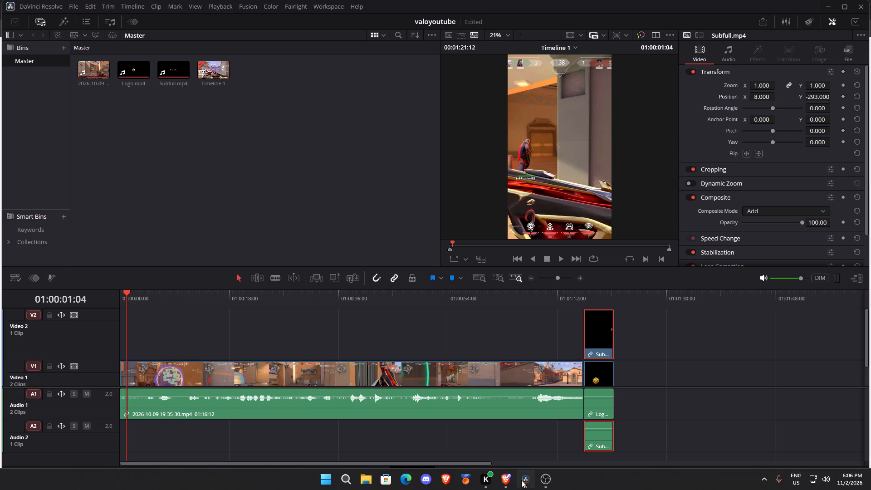
Scrub through Timeline 1 from its start to the end of the closing Subscribe card to review the edit.
{"action": "left_click", "coordinate": [587, 314]}
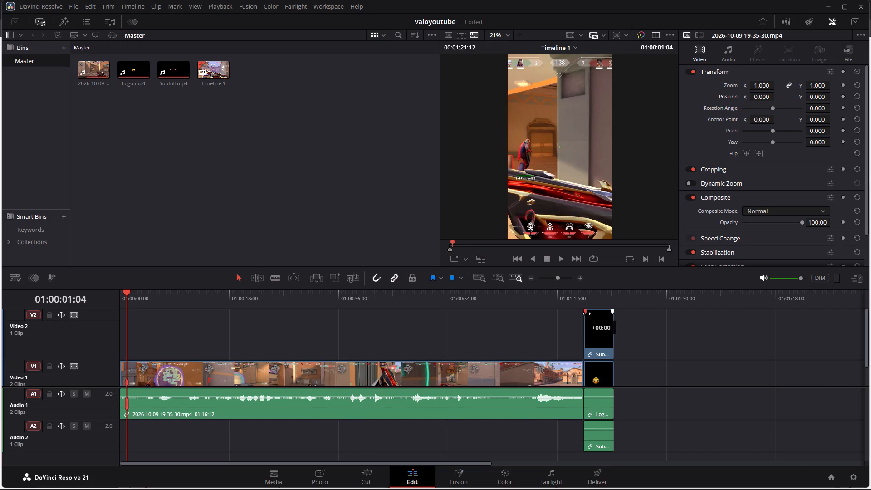
{"action": "left_click_drag", "start_coordinate": [127, 294], "coordinate": [147, 294]}
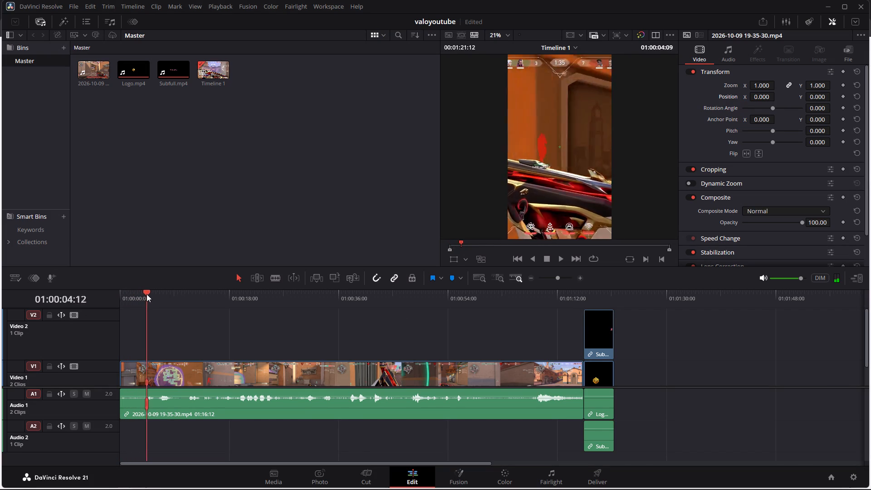
{"action": "left_click_drag", "start_coordinate": [147, 294], "coordinate": [122, 291]}
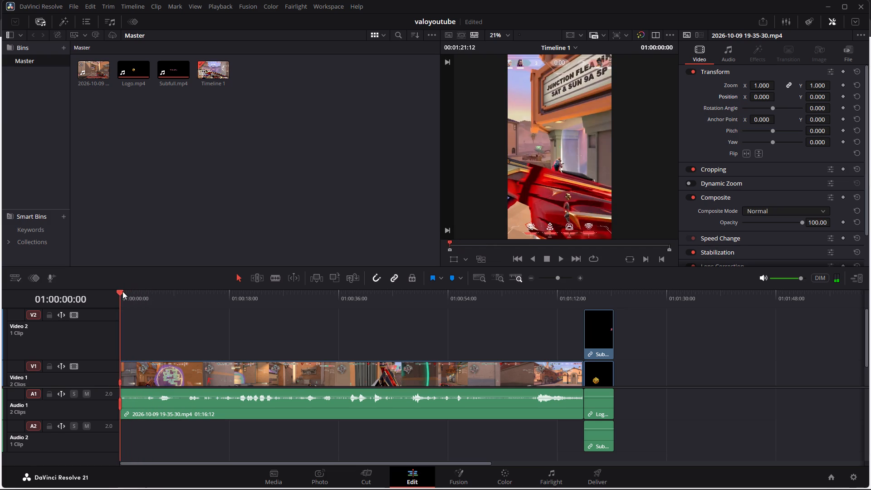
{"action": "left_click_drag", "start_coordinate": [122, 291], "coordinate": [167, 291]}
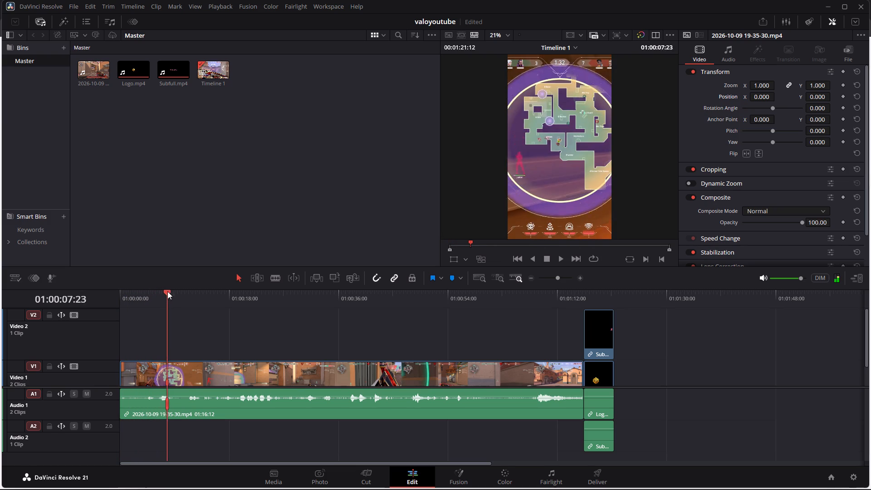
{"action": "left_click_drag", "start_coordinate": [167, 291], "coordinate": [211, 289]}
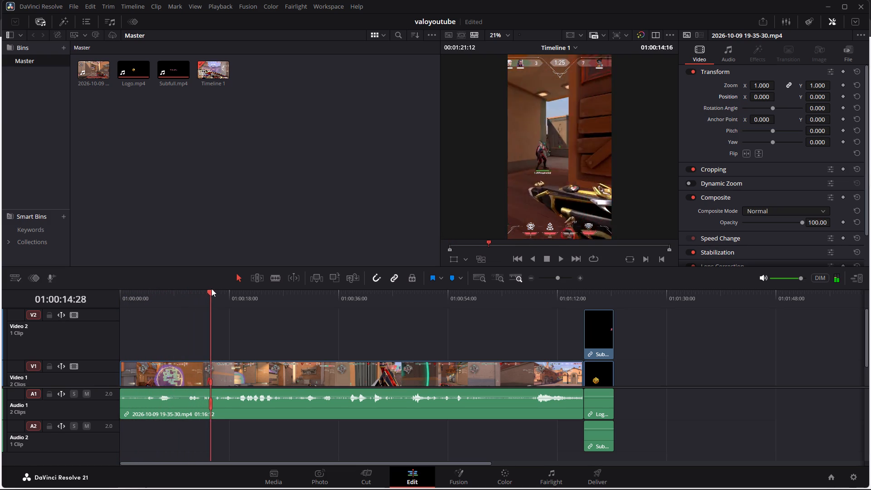
{"action": "left_click_drag", "start_coordinate": [211, 289], "coordinate": [287, 285]}
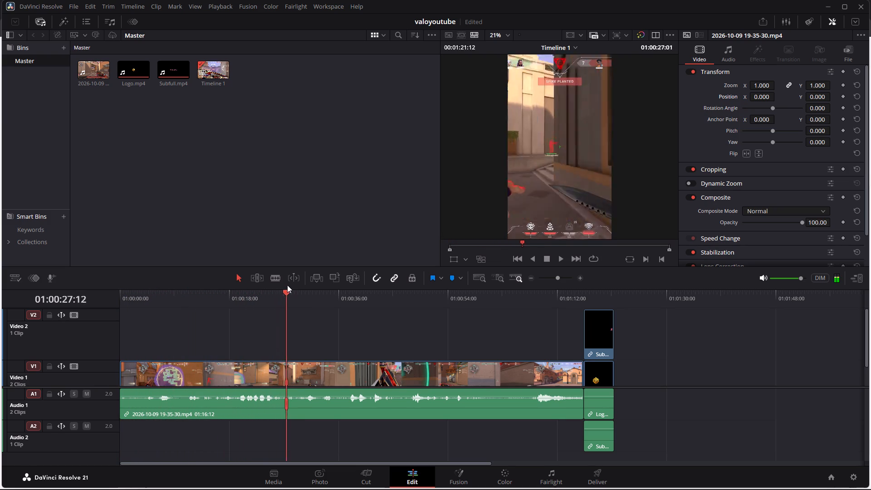
{"action": "left_click_drag", "start_coordinate": [287, 285], "coordinate": [327, 282]}
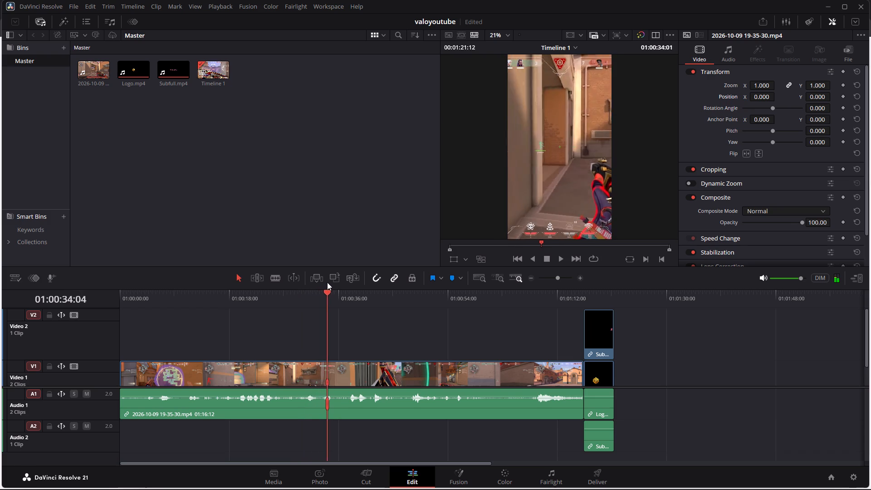
{"action": "left_click_drag", "start_coordinate": [327, 282], "coordinate": [352, 280]}
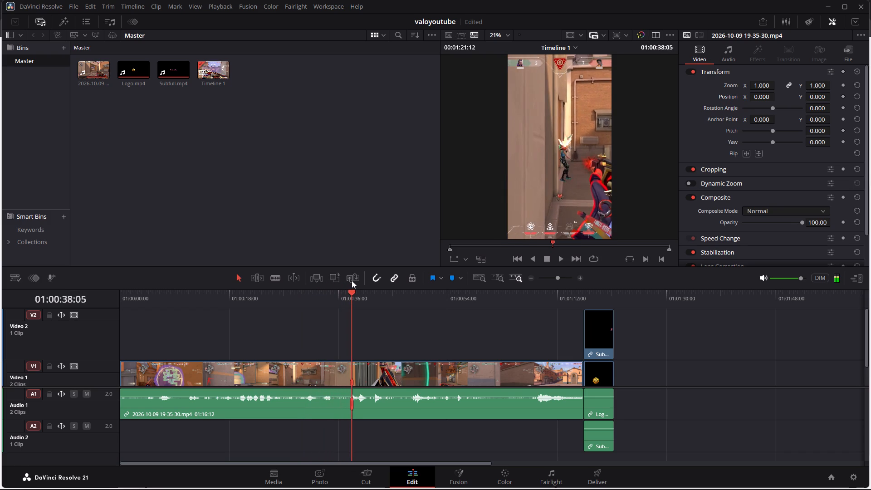
{"action": "left_click_drag", "start_coordinate": [352, 280], "coordinate": [361, 280]}
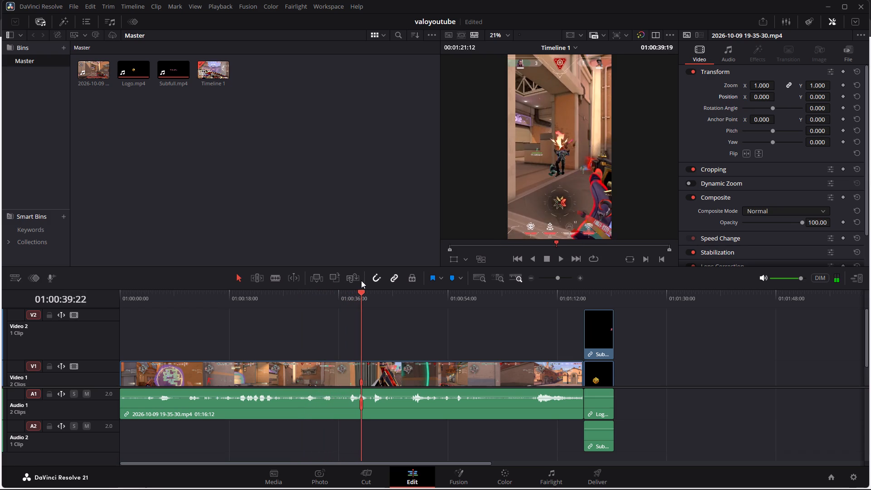
{"action": "left_click_drag", "start_coordinate": [361, 280], "coordinate": [375, 280]}
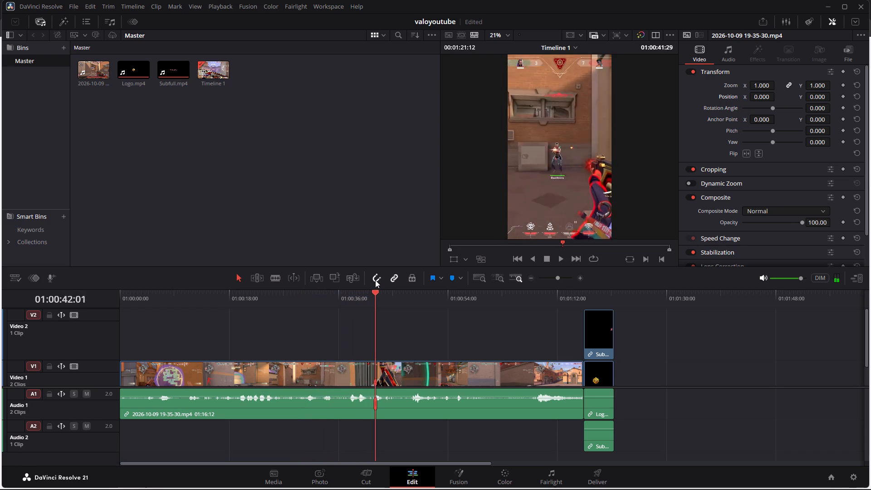
{"action": "left_click_drag", "start_coordinate": [375, 280], "coordinate": [407, 279]}
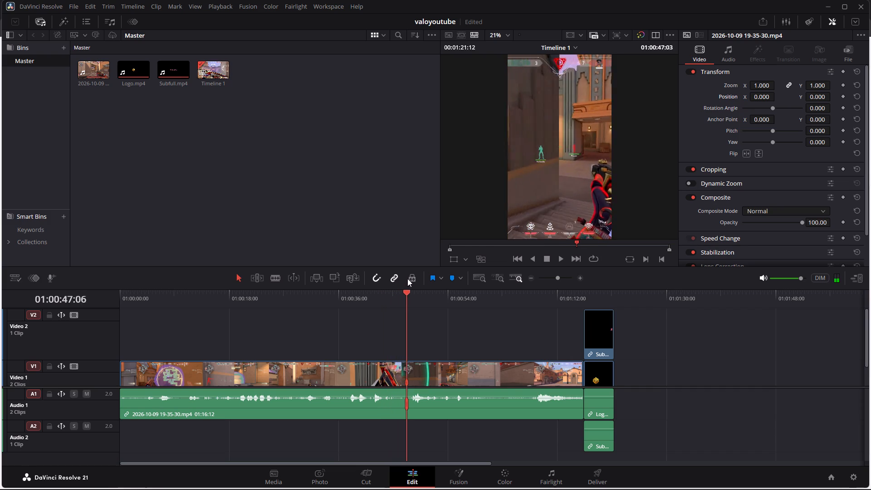
{"action": "left_click_drag", "start_coordinate": [407, 279], "coordinate": [444, 277]}
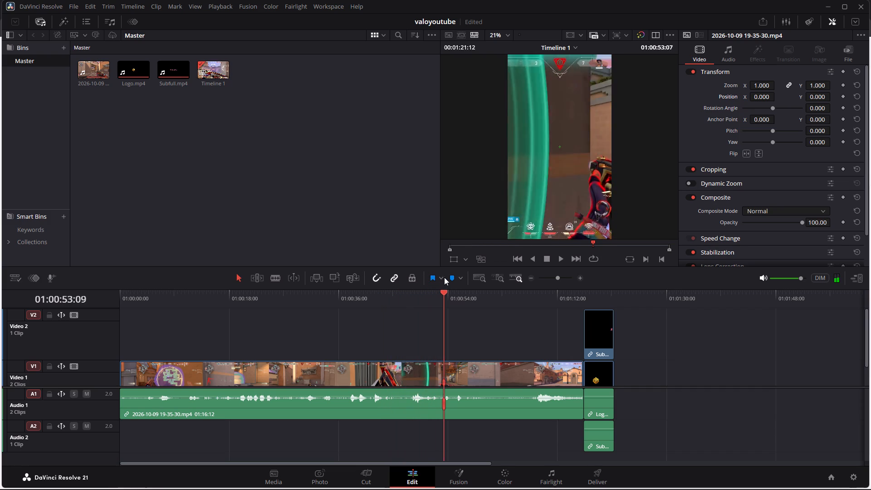
{"action": "left_click_drag", "start_coordinate": [444, 277], "coordinate": [469, 277]}
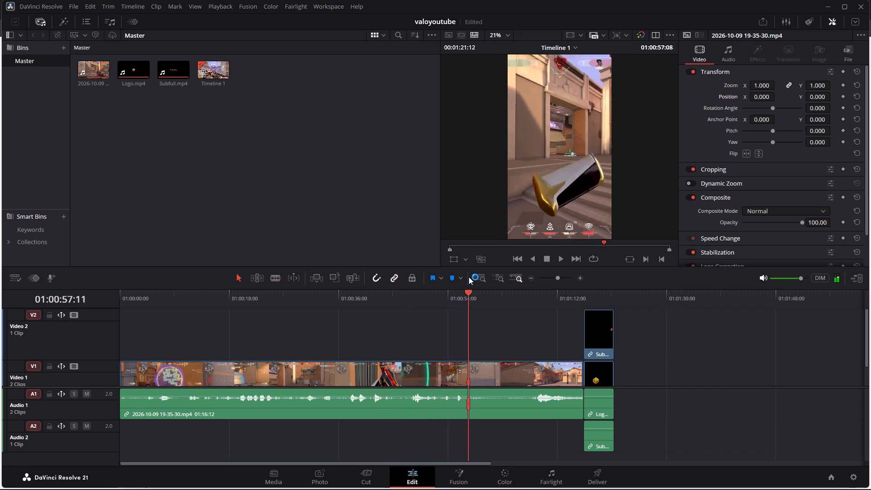
{"action": "left_click_drag", "start_coordinate": [469, 277], "coordinate": [493, 276]}
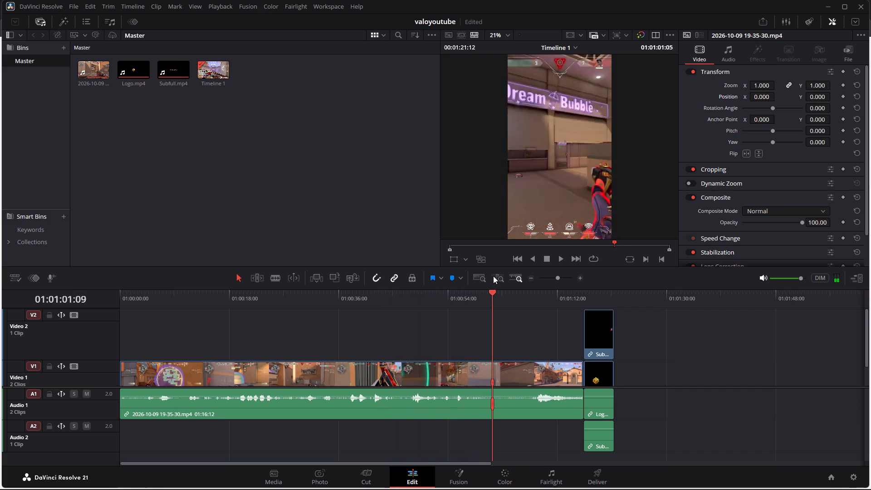
{"action": "left_click_drag", "start_coordinate": [493, 276], "coordinate": [527, 274]}
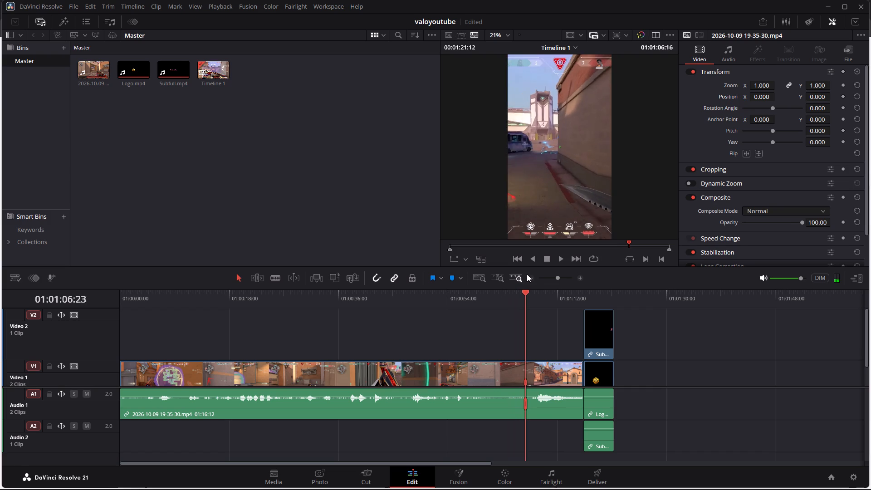
{"action": "left_click_drag", "start_coordinate": [527, 274], "coordinate": [568, 272]}
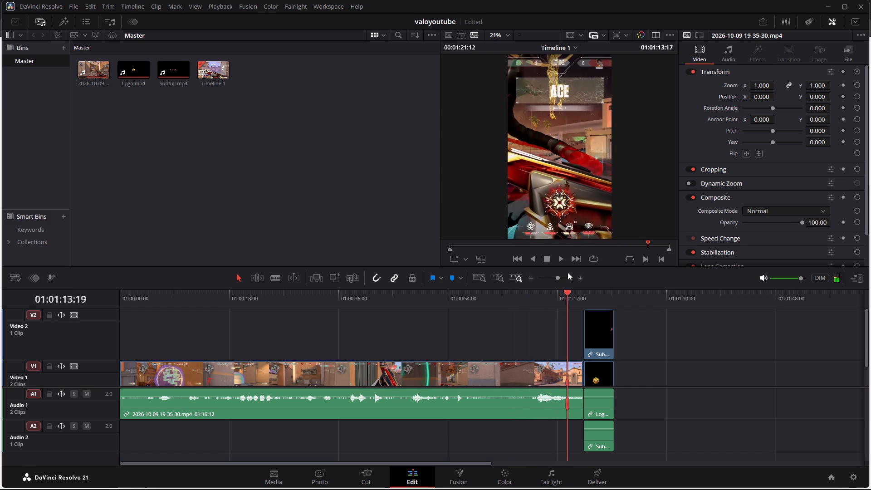
{"action": "left_click_drag", "start_coordinate": [568, 272], "coordinate": [601, 271]}
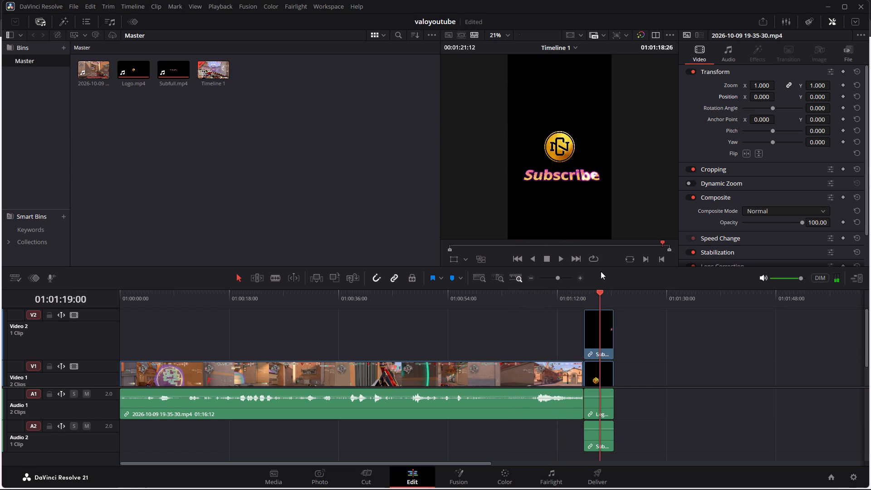
{"action": "left_click_drag", "start_coordinate": [601, 271], "coordinate": [616, 270]}
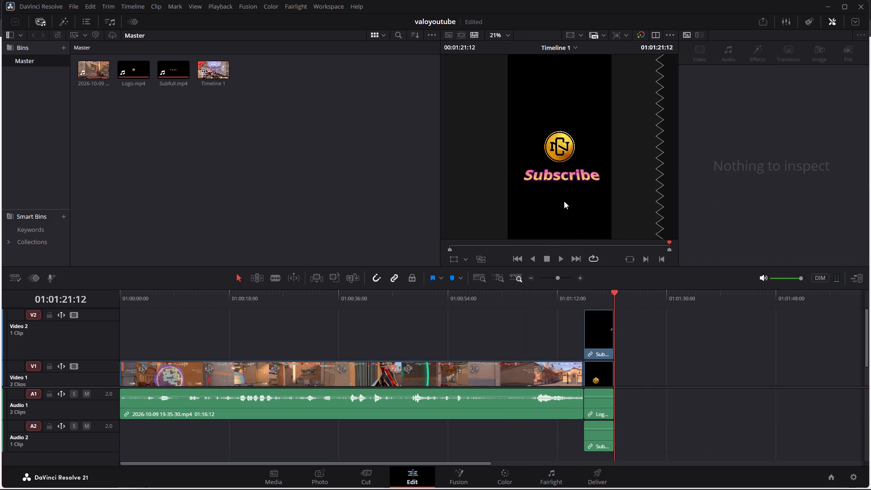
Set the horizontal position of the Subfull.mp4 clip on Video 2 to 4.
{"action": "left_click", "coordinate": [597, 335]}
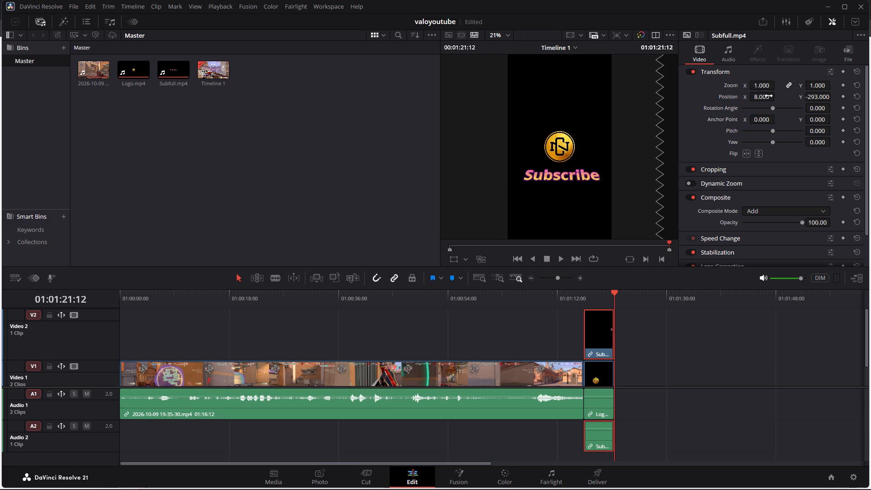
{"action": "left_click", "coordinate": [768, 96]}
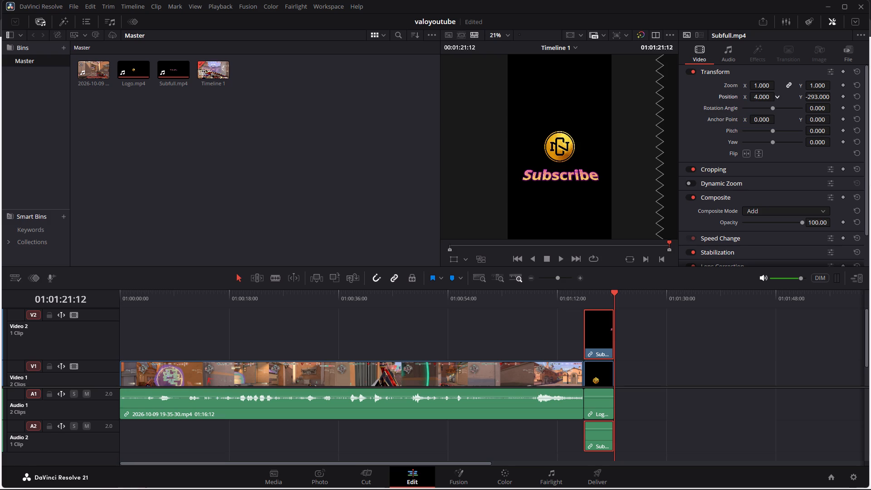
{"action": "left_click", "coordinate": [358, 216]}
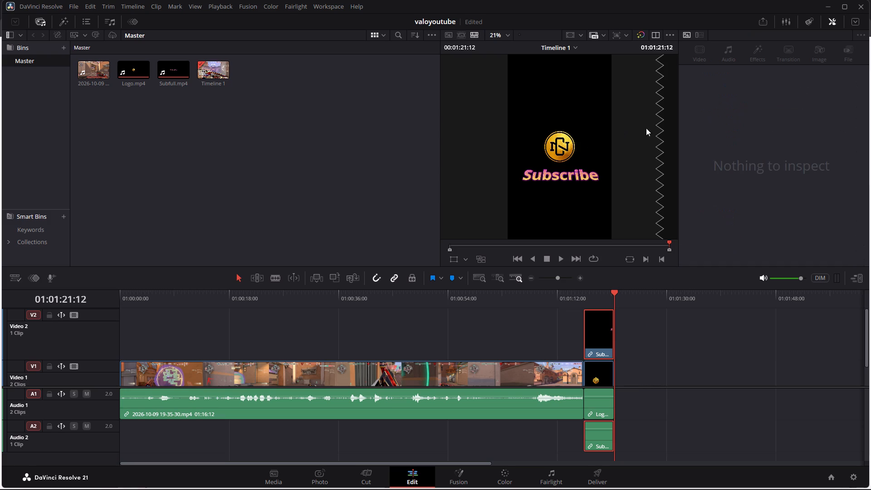
Set the Subfull.mp4 clip's Position X to -1 and check the Subscribe text's alignment under the logo.
{"action": "left_click", "coordinate": [607, 334]}
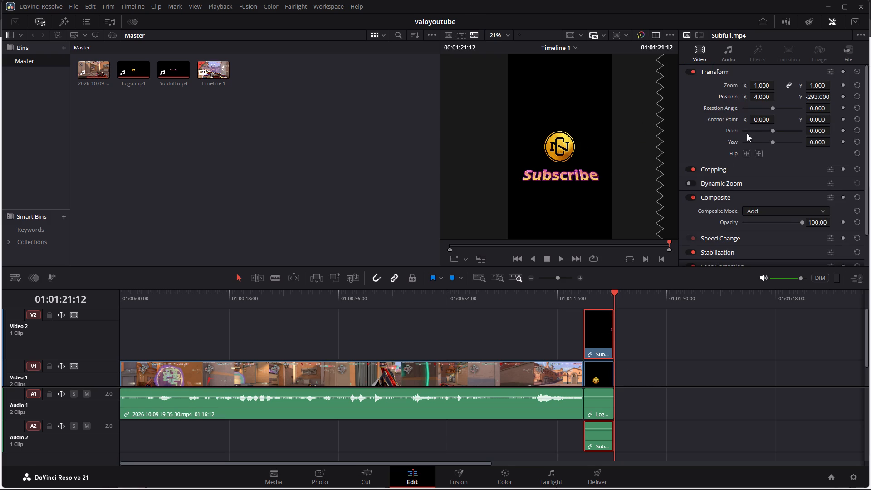
{"action": "left_click", "coordinate": [764, 98]}
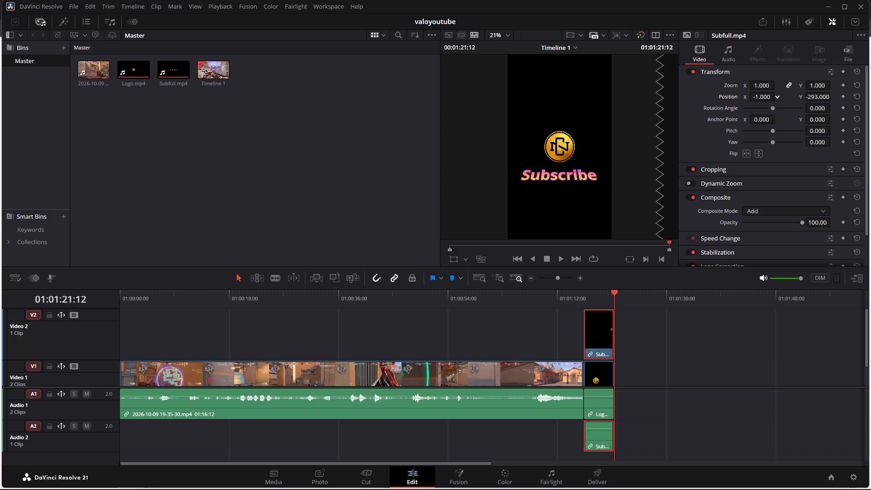
{"action": "left_click", "coordinate": [364, 186]}
{"action": "scroll", "coordinate": [578, 178], "scroll_direction": "down", "scroll_amount": 2}
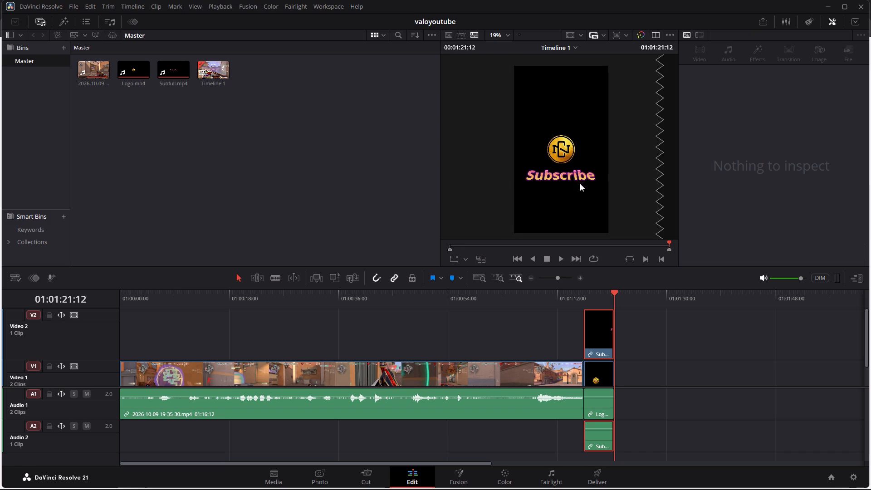
{"action": "scroll", "coordinate": [580, 183], "scroll_direction": "up", "scroll_amount": 2}
{"action": "scroll", "coordinate": [580, 183], "scroll_direction": "down", "scroll_amount": 1}
{"action": "scroll", "coordinate": [580, 183], "scroll_direction": "up", "scroll_amount": 1}
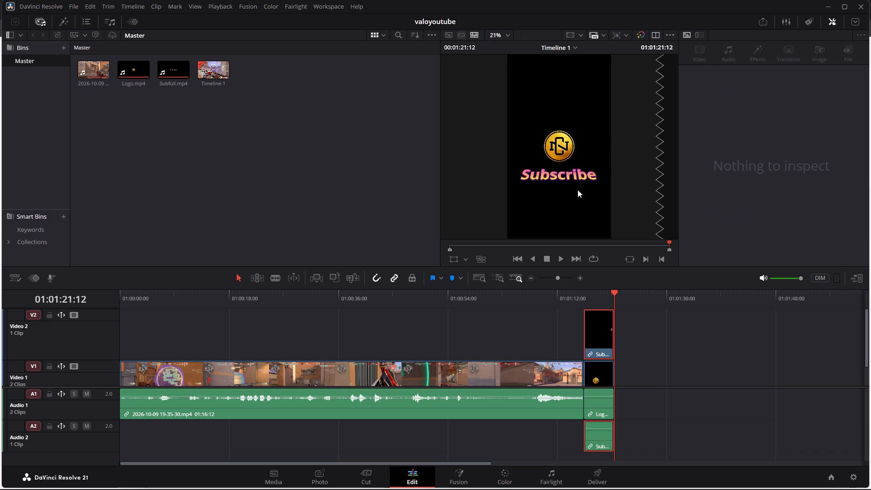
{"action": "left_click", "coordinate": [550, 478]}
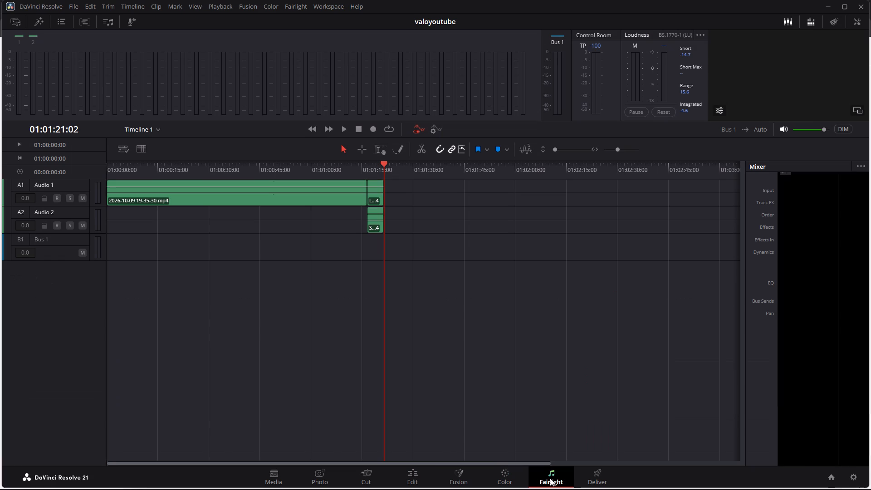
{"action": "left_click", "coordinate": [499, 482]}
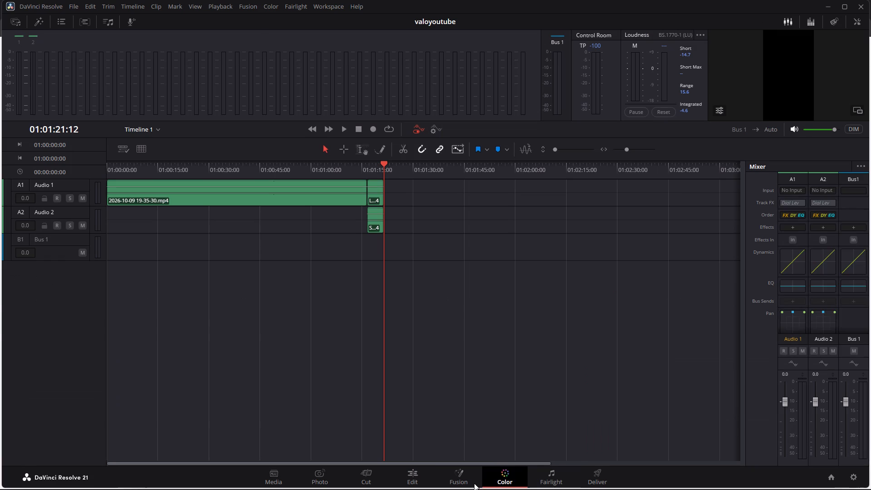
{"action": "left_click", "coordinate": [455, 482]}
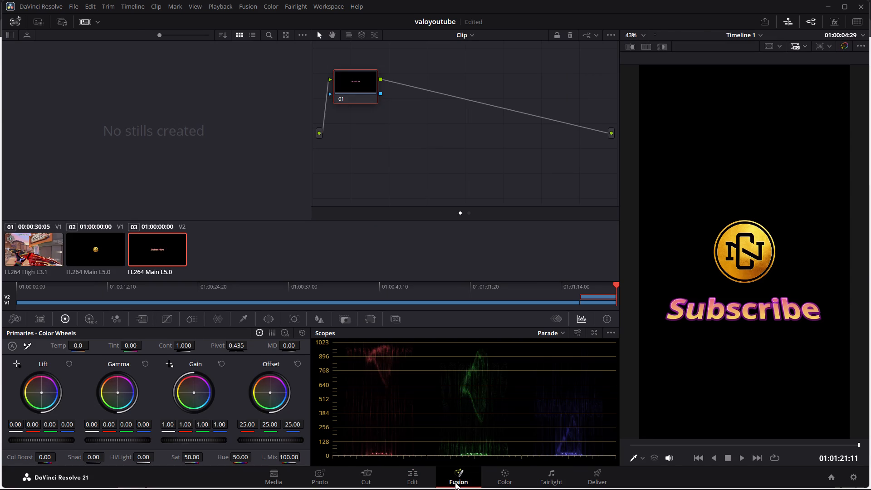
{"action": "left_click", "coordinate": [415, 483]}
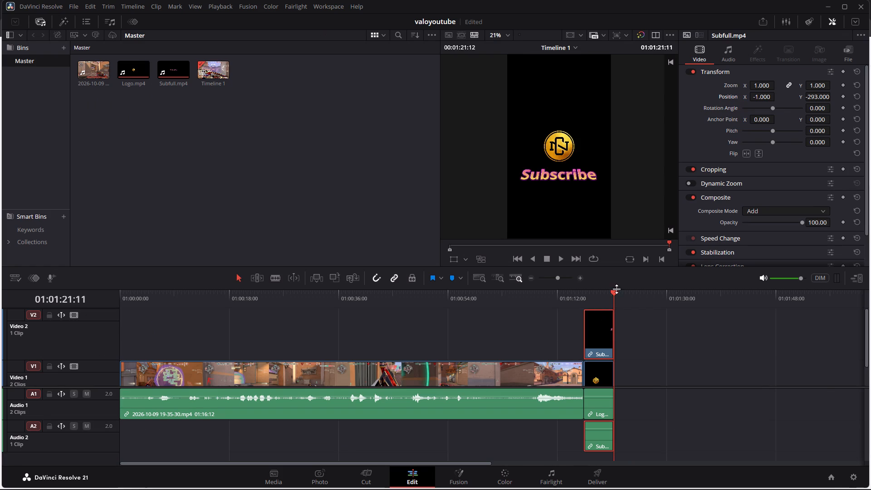
Move the playhead to the Subfull.mp4 clip's start at 01:01:16:12 and add transitions to both ends of its video and audio.
{"action": "left_click_drag", "start_coordinate": [615, 294], "coordinate": [599, 299]}
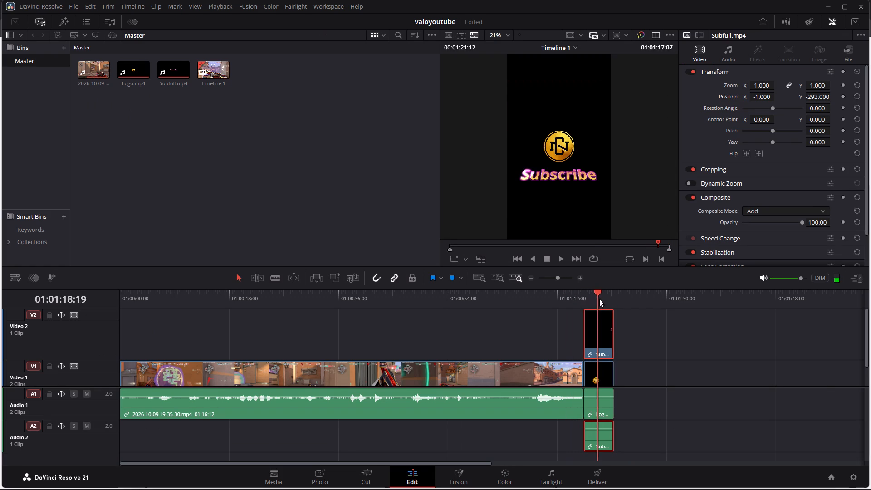
{"action": "left_click_drag", "start_coordinate": [599, 299], "coordinate": [586, 300]}
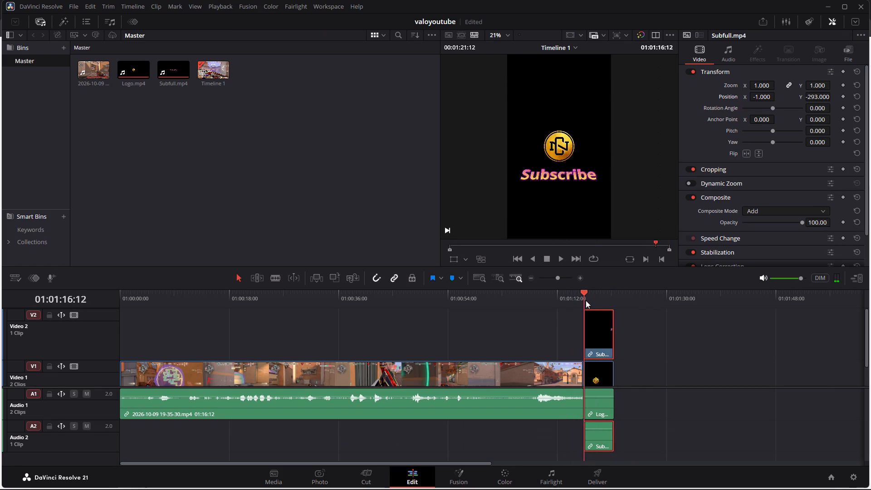
{"action": "left_click_drag", "start_coordinate": [586, 300], "coordinate": [586, 301]}
{"action": "left_click", "coordinate": [130, 9]}
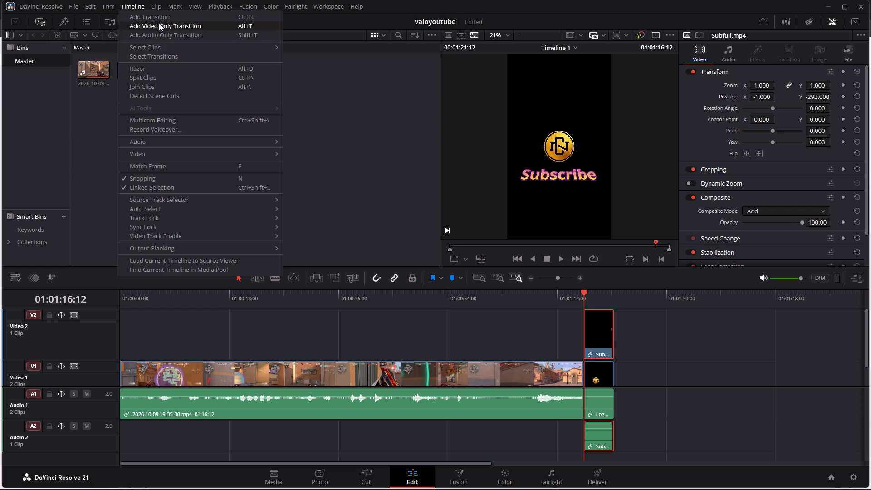
{"action": "left_click", "coordinate": [162, 18]}
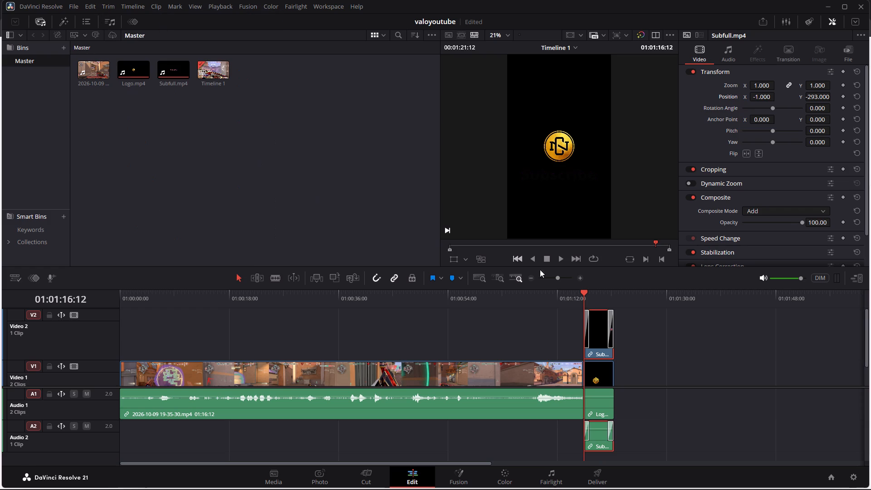
Play and scrub through the closing Subscribe card to review the Subfull.mp4 transitions, returning the playhead to the clip's start at 01:01:16:12.
{"action": "left_click", "coordinate": [586, 322]}
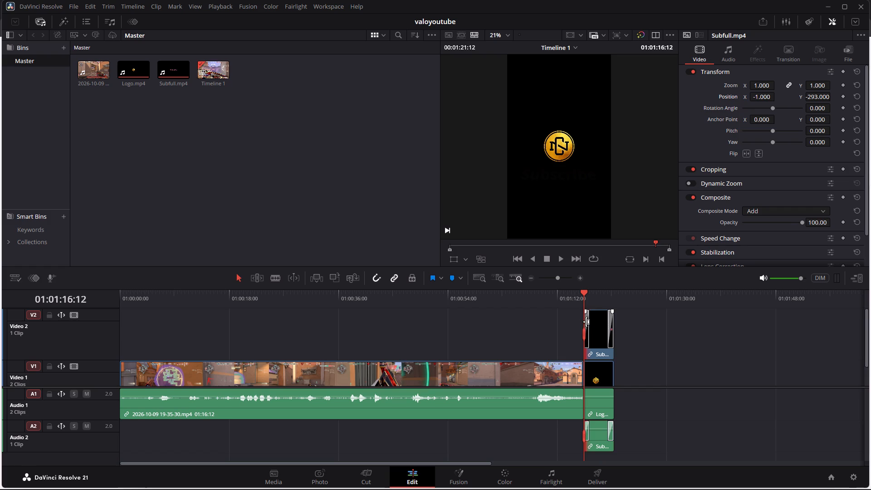
{"action": "left_click", "coordinate": [560, 257]}
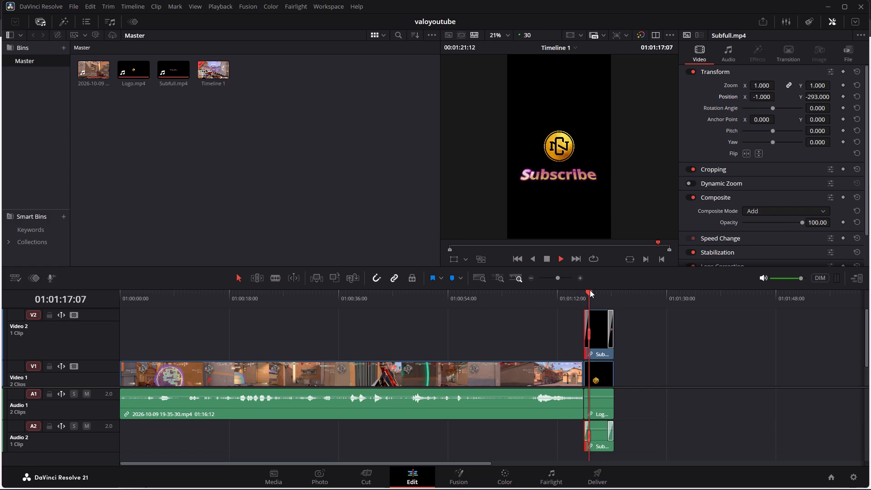
{"action": "left_click_drag", "start_coordinate": [590, 290], "coordinate": [566, 290]}
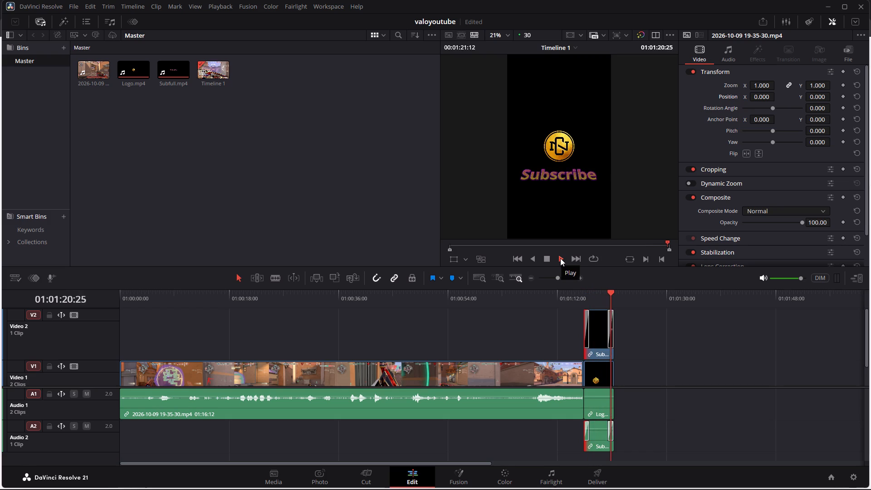
{"action": "left_click_drag", "start_coordinate": [616, 292], "coordinate": [592, 293]}
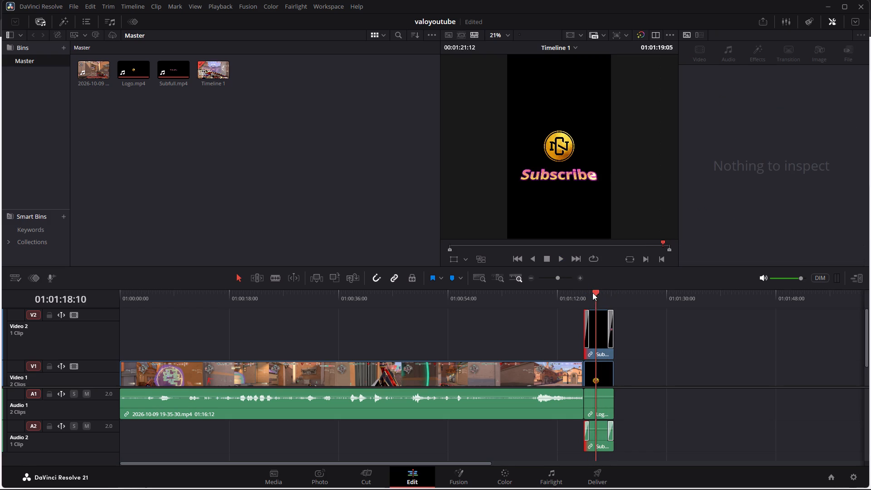
{"action": "left_click_drag", "start_coordinate": [592, 293], "coordinate": [588, 293]}
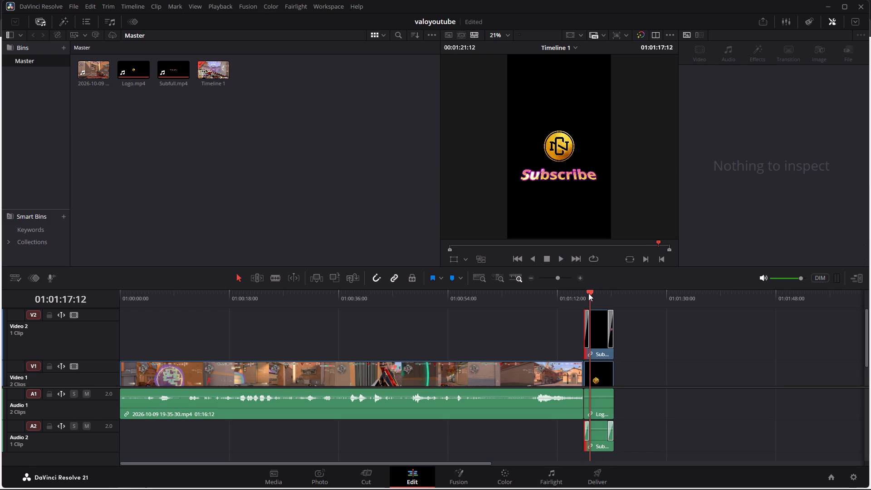
{"action": "left_click_drag", "start_coordinate": [588, 293], "coordinate": [582, 295]}
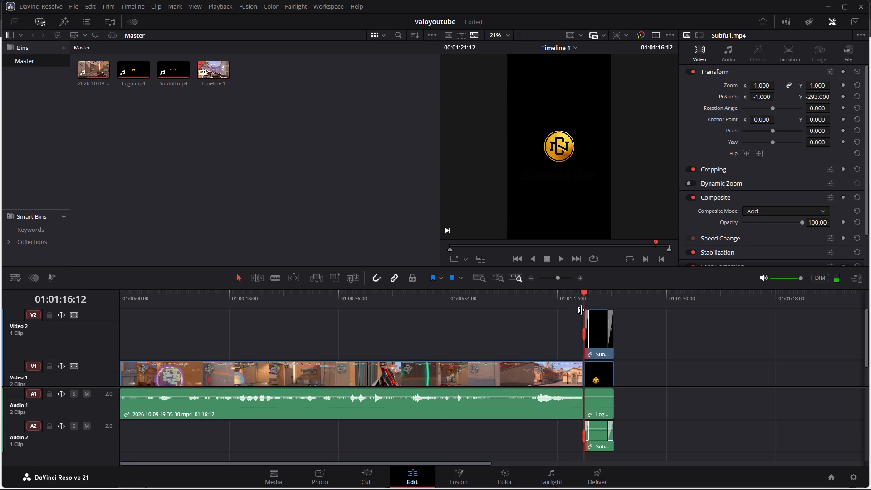
Select all transitions on the timeline and browse the available video transition types, leaving Cross Dissolve in place.
{"action": "left_click", "coordinate": [597, 379]}
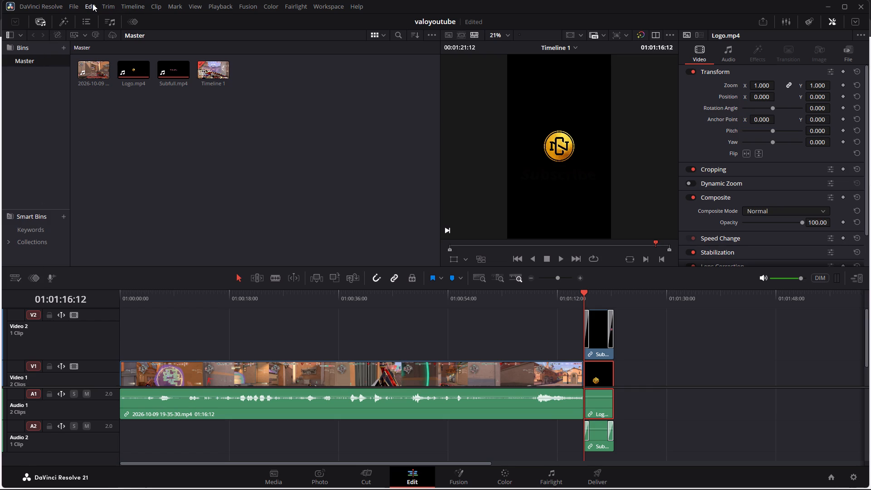
{"action": "left_click", "coordinate": [131, 6]}
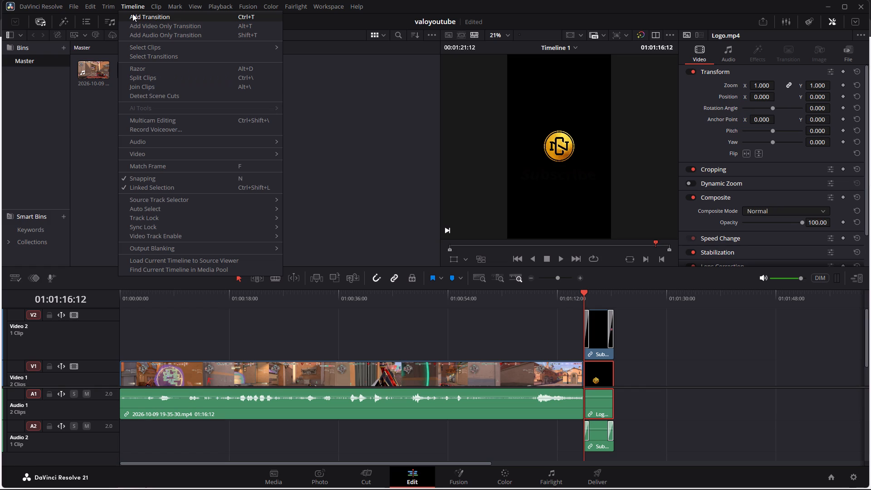
{"action": "left_click", "coordinate": [139, 55]}
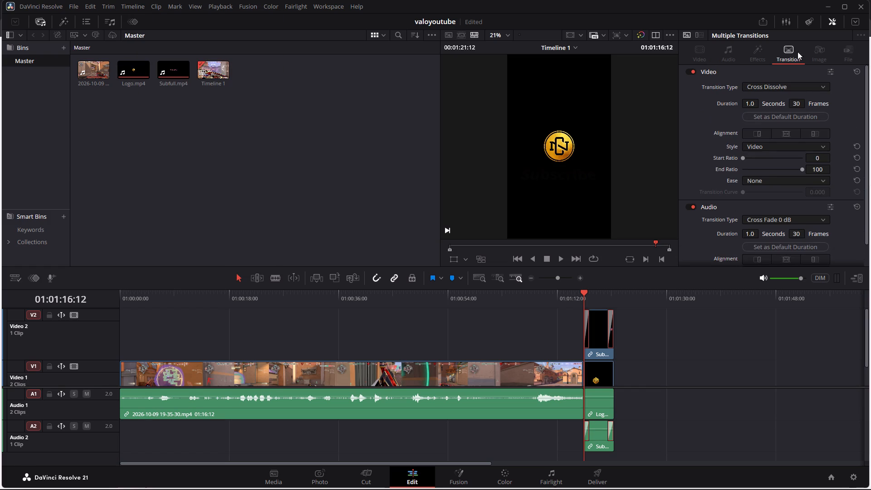
{"action": "left_click", "coordinate": [784, 85]}
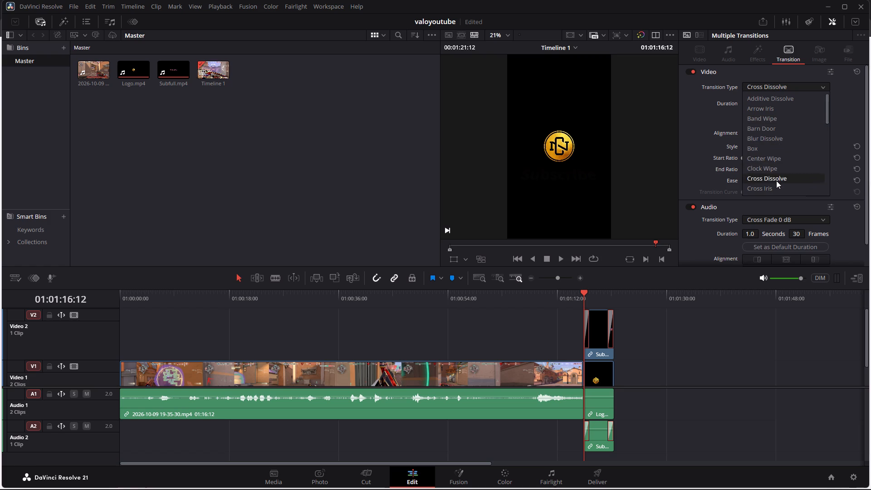
{"action": "scroll", "coordinate": [776, 181], "scroll_direction": "down", "scroll_amount": 10}
{"action": "scroll", "coordinate": [776, 181], "scroll_direction": "up", "scroll_amount": 8}
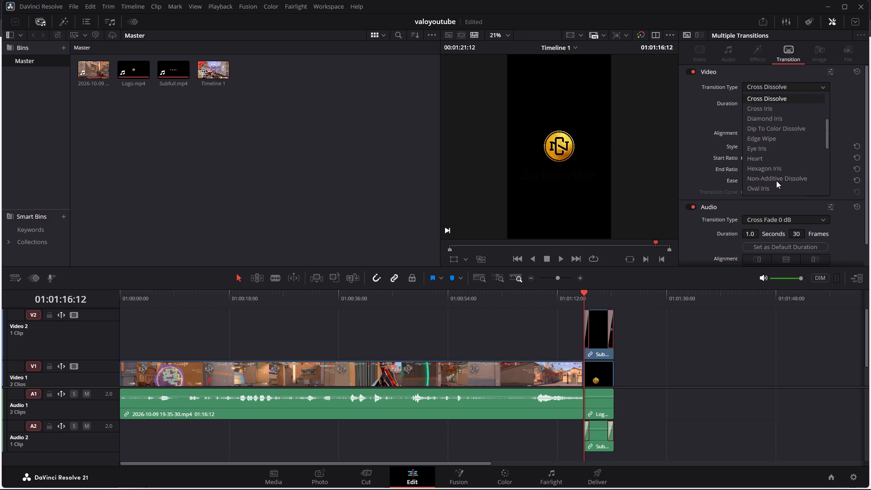
{"action": "scroll", "coordinate": [776, 181], "scroll_direction": "up", "scroll_amount": 2}
{"action": "left_click", "coordinate": [430, 195]}
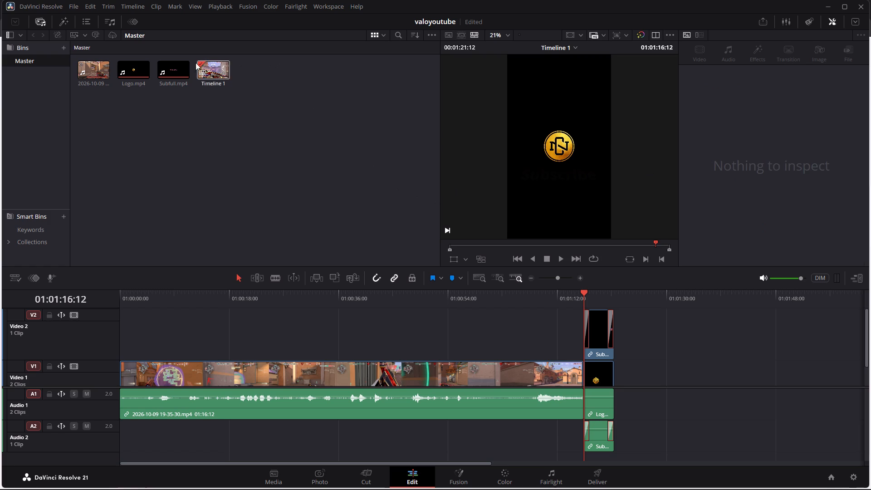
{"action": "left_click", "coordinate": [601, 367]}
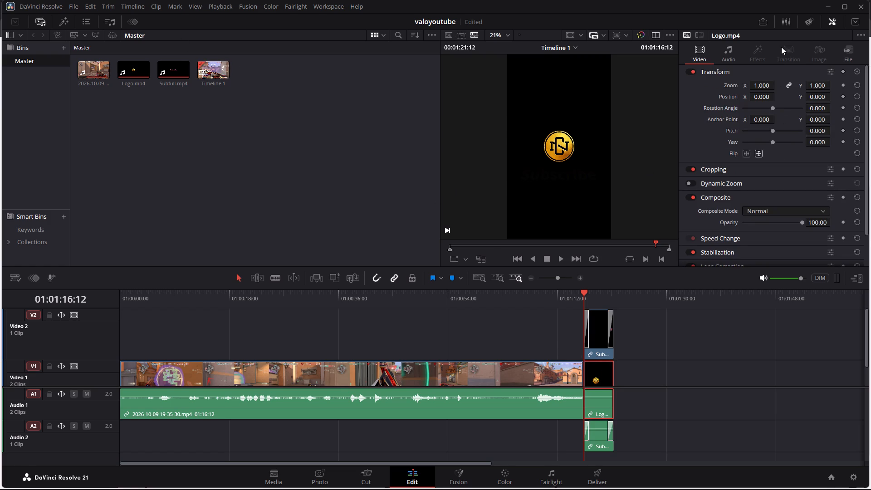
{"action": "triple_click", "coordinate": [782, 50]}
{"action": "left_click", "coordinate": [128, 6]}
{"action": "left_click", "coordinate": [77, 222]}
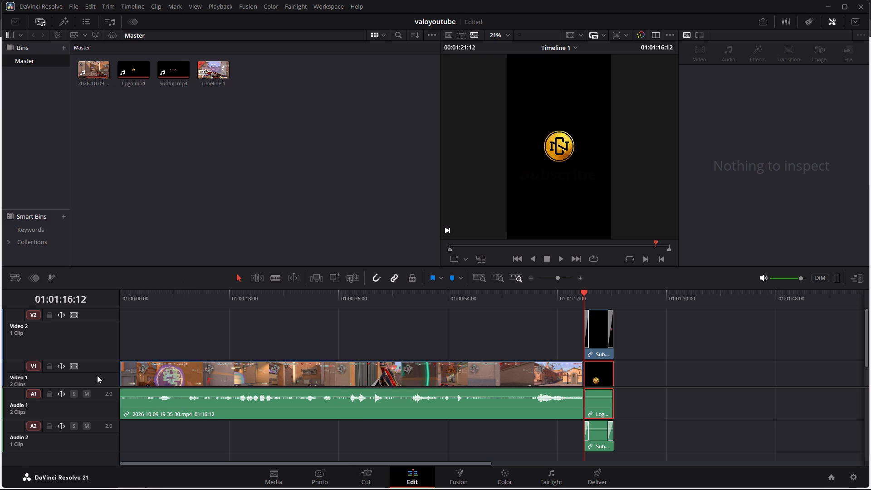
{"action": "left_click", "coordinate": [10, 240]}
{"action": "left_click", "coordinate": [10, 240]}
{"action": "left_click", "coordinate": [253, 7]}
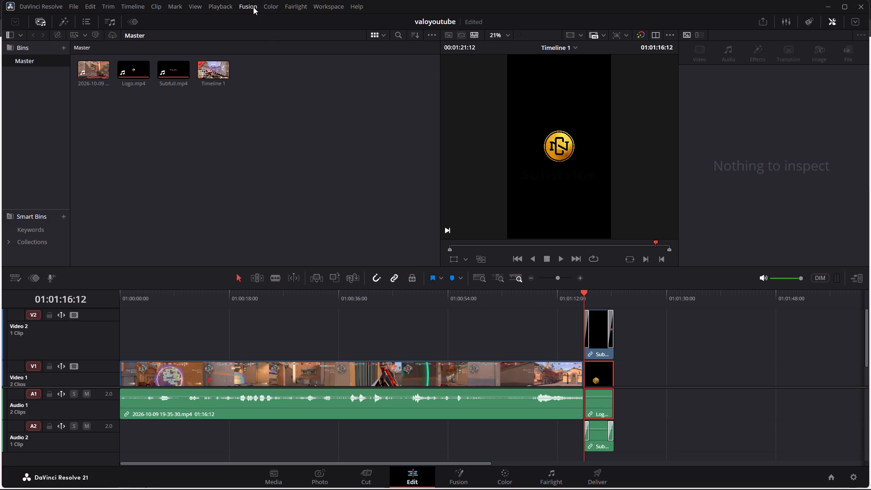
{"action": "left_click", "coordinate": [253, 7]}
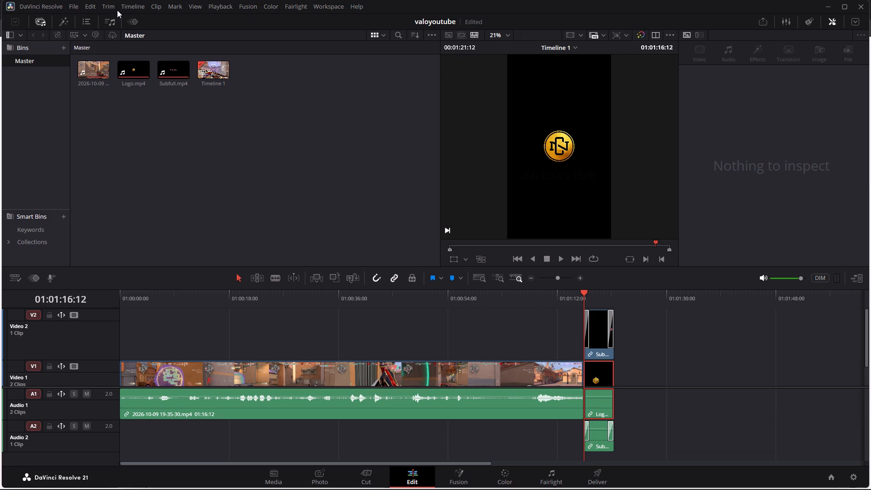
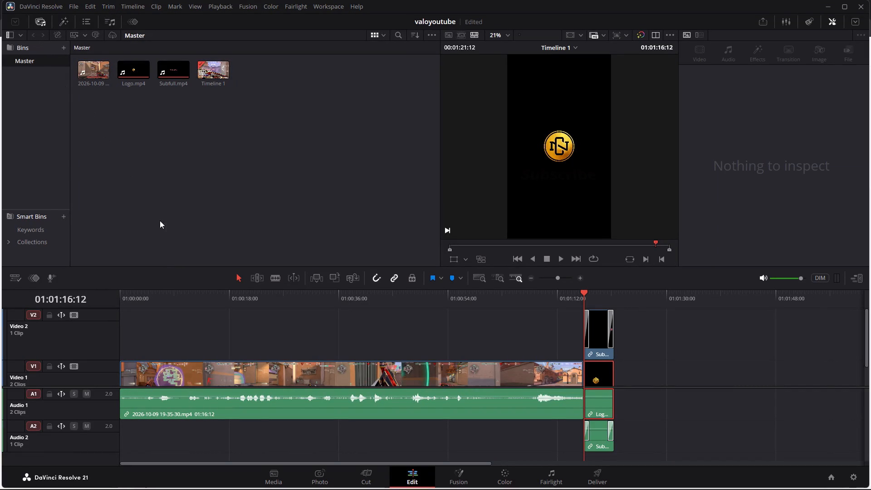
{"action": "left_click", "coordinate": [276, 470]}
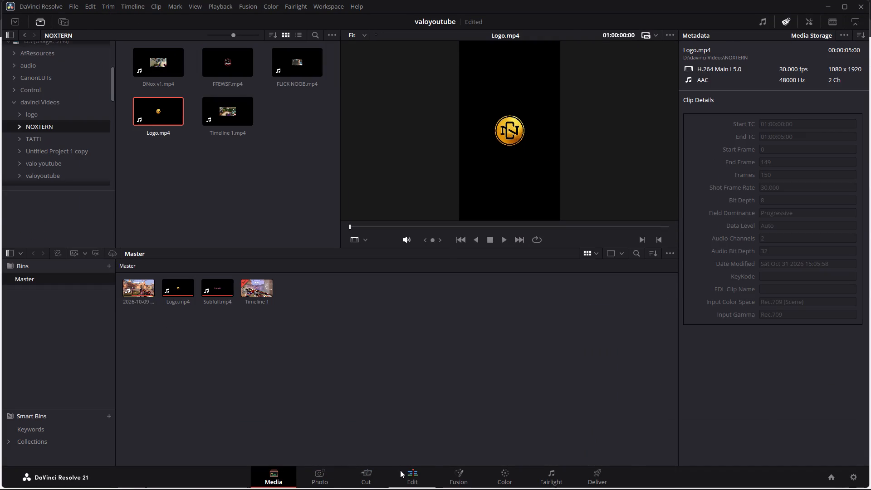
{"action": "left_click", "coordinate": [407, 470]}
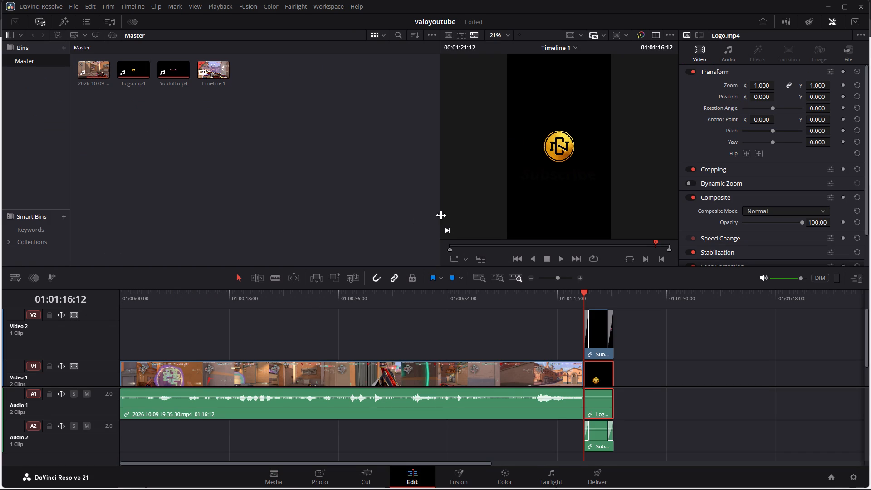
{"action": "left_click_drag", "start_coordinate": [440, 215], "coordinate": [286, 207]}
With the playhead at 01:01:16:12, add transitions to both ends of the selected Logo.mp4 clip's video and audio.
{"action": "left_click", "coordinate": [583, 294]}
{"action": "left_click", "coordinate": [131, 6]}
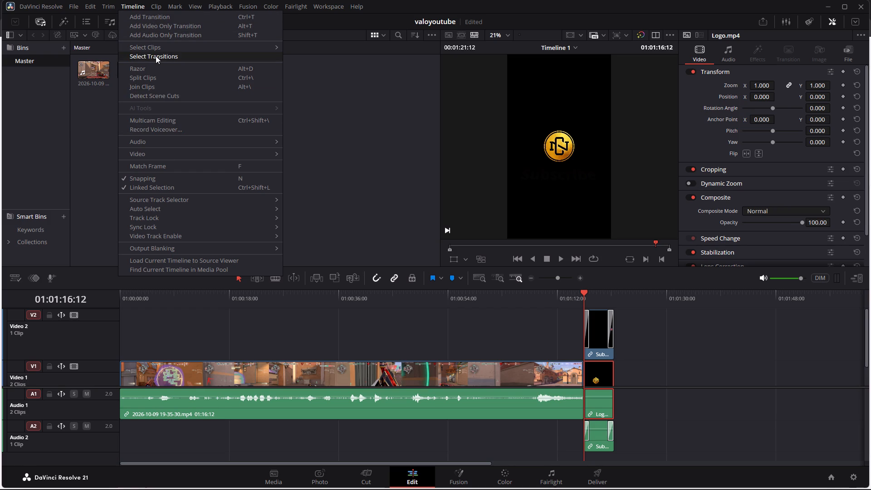
{"action": "left_click", "coordinate": [149, 17]}
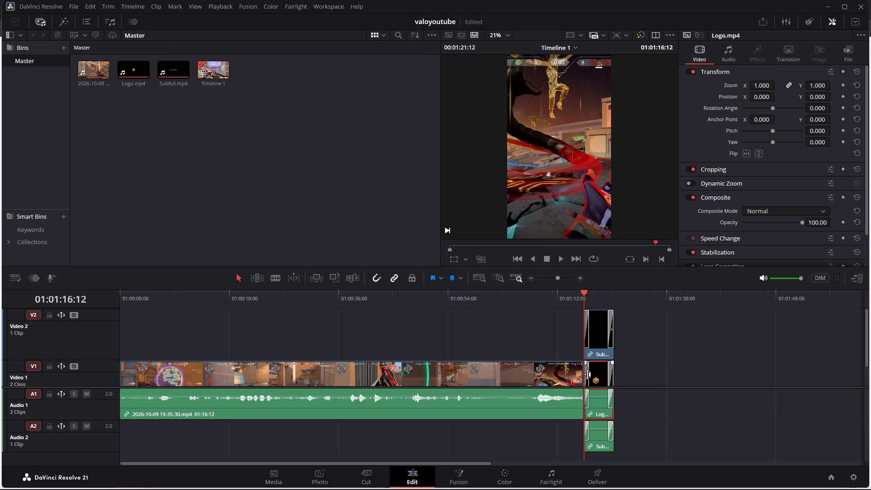
Inspect the video and audio transitions at the cut between the gameplay clip and Logo.mp4.
{"action": "left_click", "coordinate": [587, 375]}
{"action": "left_click", "coordinate": [586, 375]}
{"action": "double_click", "coordinate": [586, 375]}
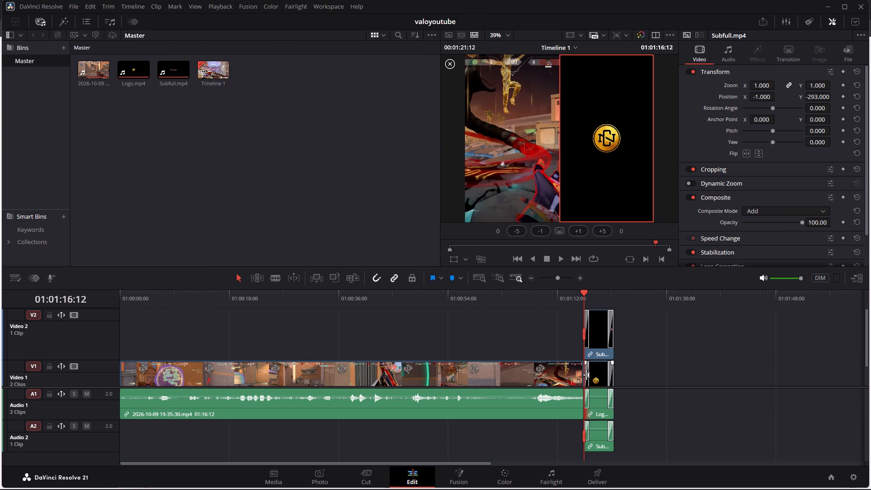
{"action": "triple_click", "coordinate": [586, 375]}
{"action": "triple_click", "coordinate": [586, 375]}
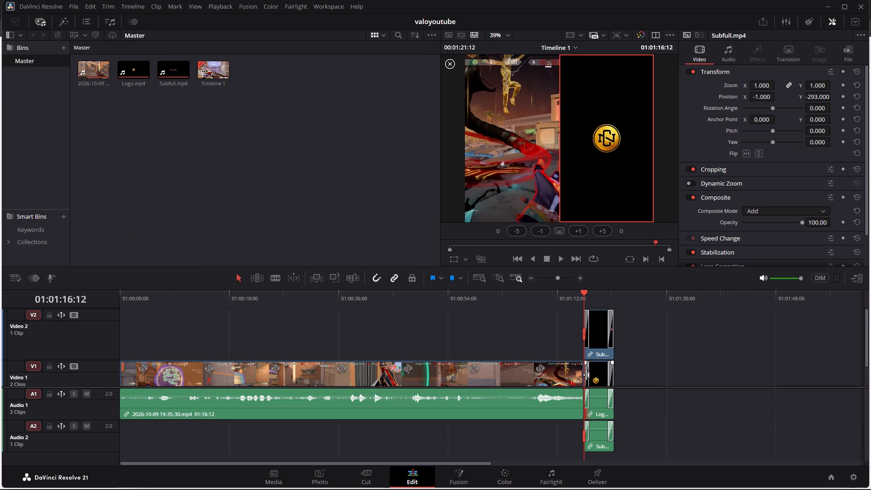
{"action": "triple_click", "coordinate": [586, 375]}
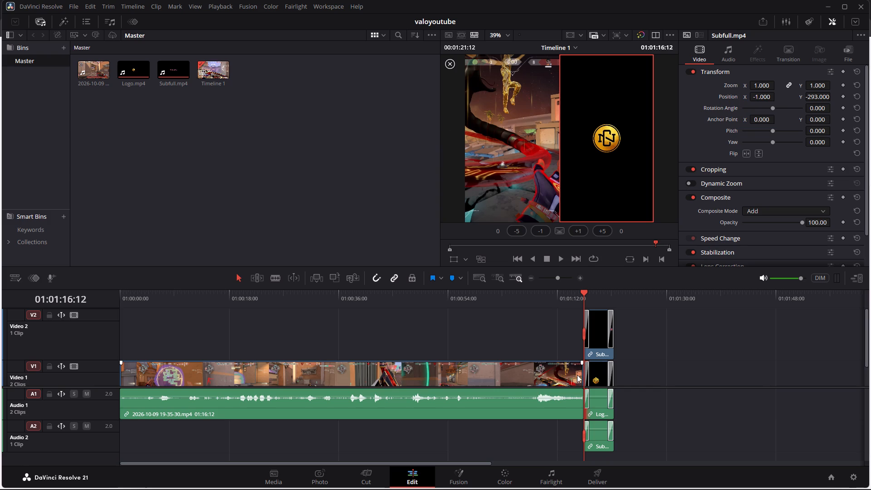
{"action": "left_click", "coordinate": [588, 375]}
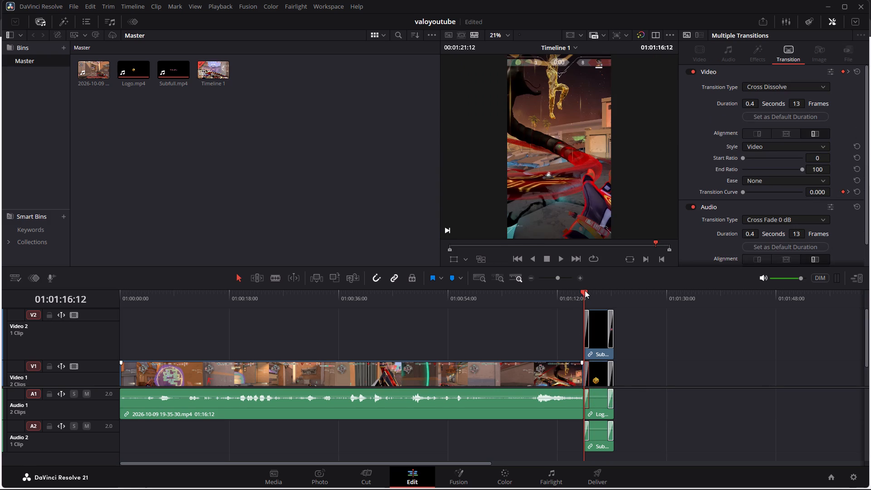
Play the timeline from shortly before the Logo.mp4 cut to review the transition from gameplay into the end card.
{"action": "left_click_drag", "start_coordinate": [585, 290], "coordinate": [570, 290]}
{"action": "left_click", "coordinate": [559, 254]}
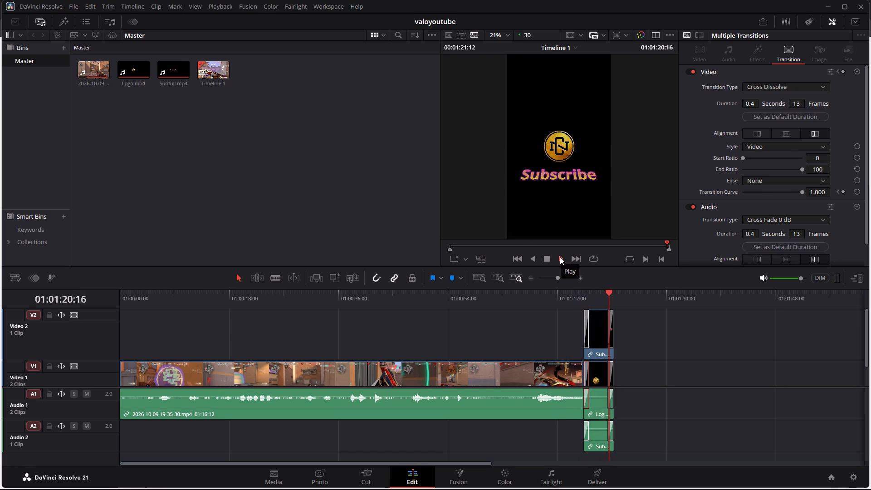
{"action": "left_click_drag", "start_coordinate": [617, 293], "coordinate": [579, 291]}
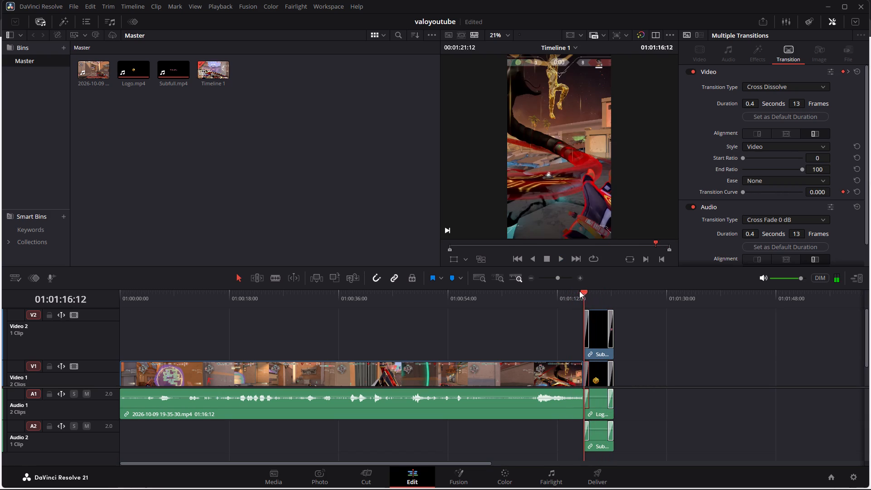
{"action": "left_click_drag", "start_coordinate": [579, 291], "coordinate": [574, 290]}
{"action": "left_click", "coordinate": [562, 259]}
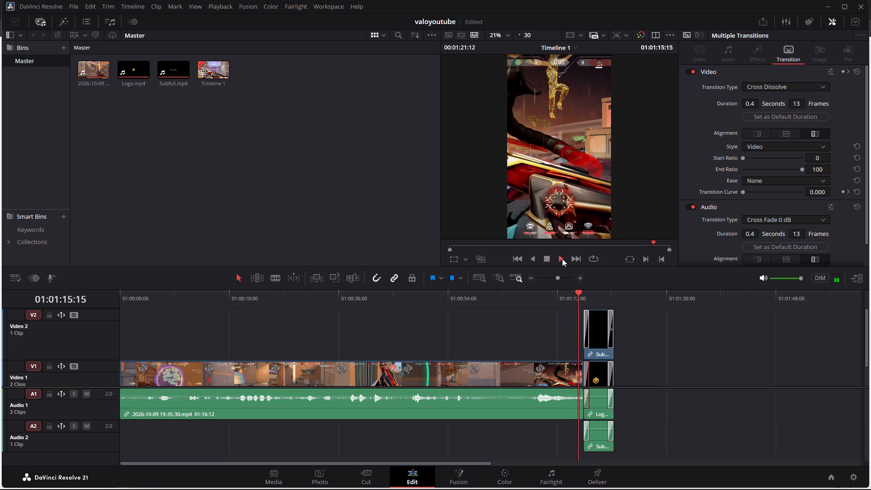
{"action": "left_click", "coordinate": [562, 259]}
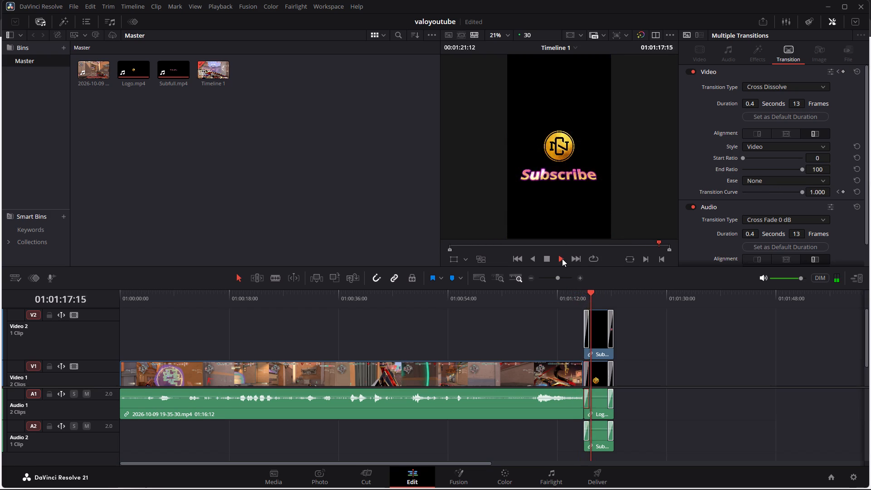
{"action": "left_click", "coordinate": [581, 363]}
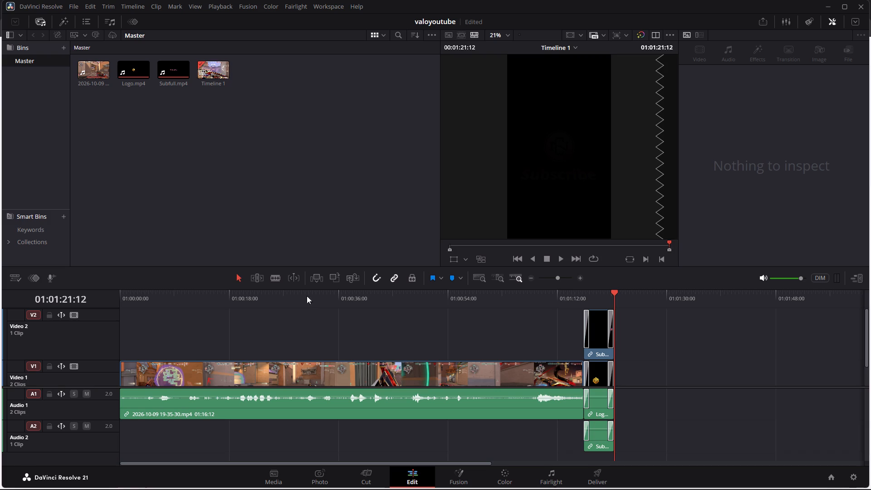
Split the gameplay clip at 01:01:15:22 and delete the short leftover piece before the Logo.mp4 clip.
{"action": "left_click", "coordinate": [276, 283]}
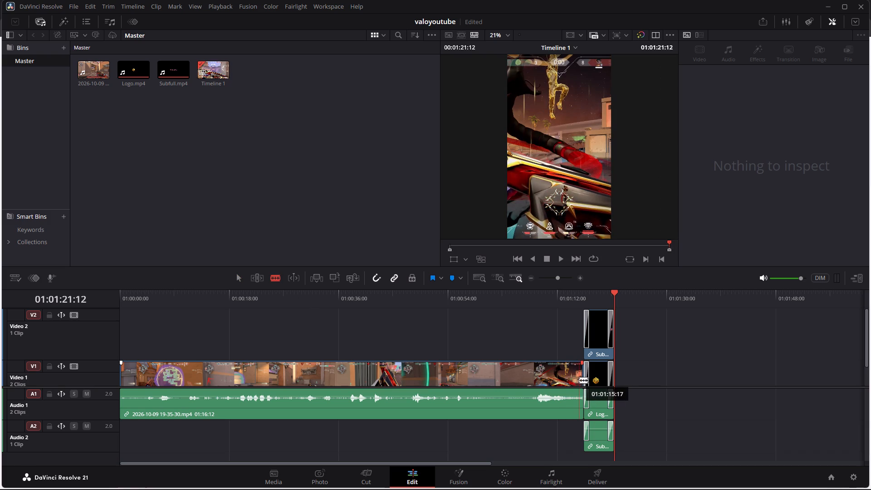
{"action": "left_click", "coordinate": [580, 381]}
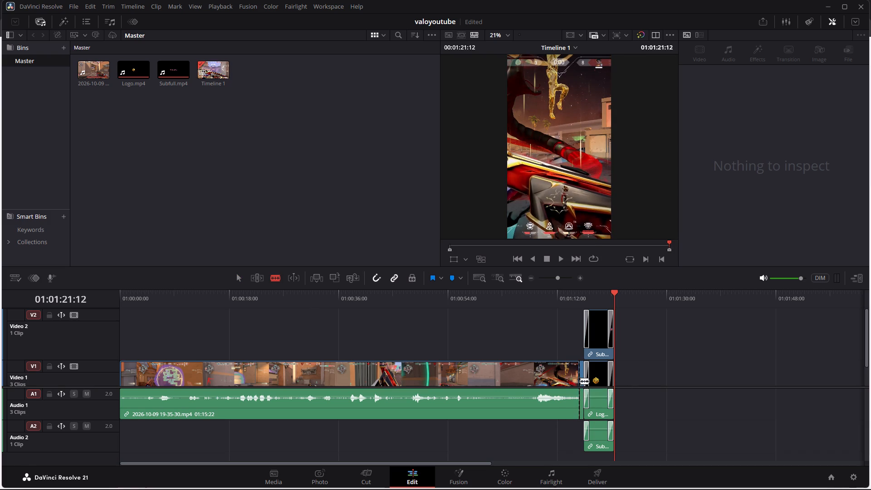
{"action": "left_click", "coordinate": [239, 274]}
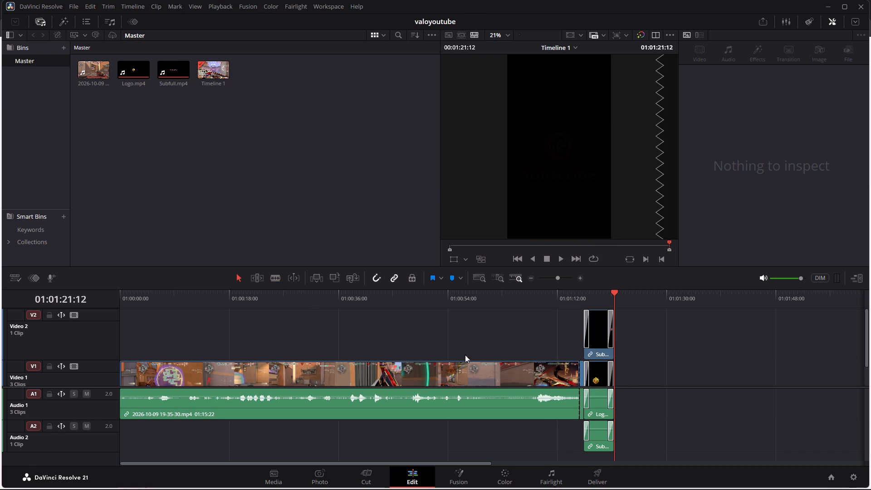
{"action": "left_click", "coordinate": [582, 373]}
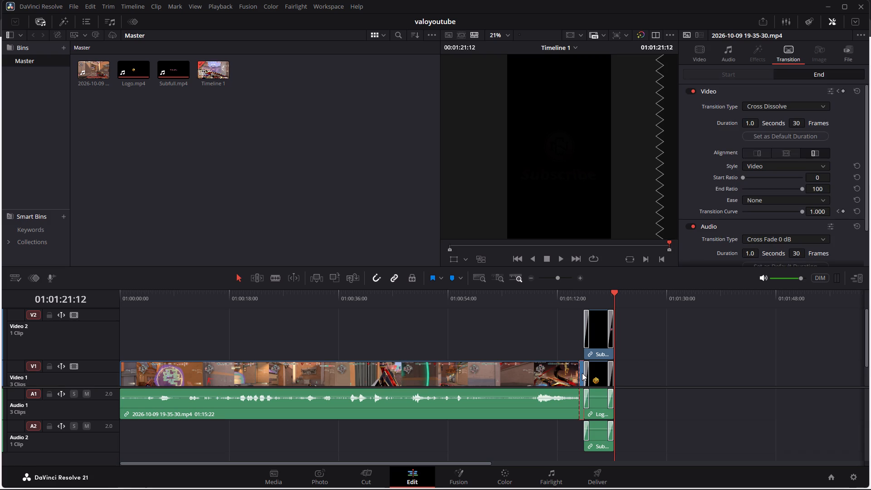
{"action": "right_click", "coordinate": [582, 373]}
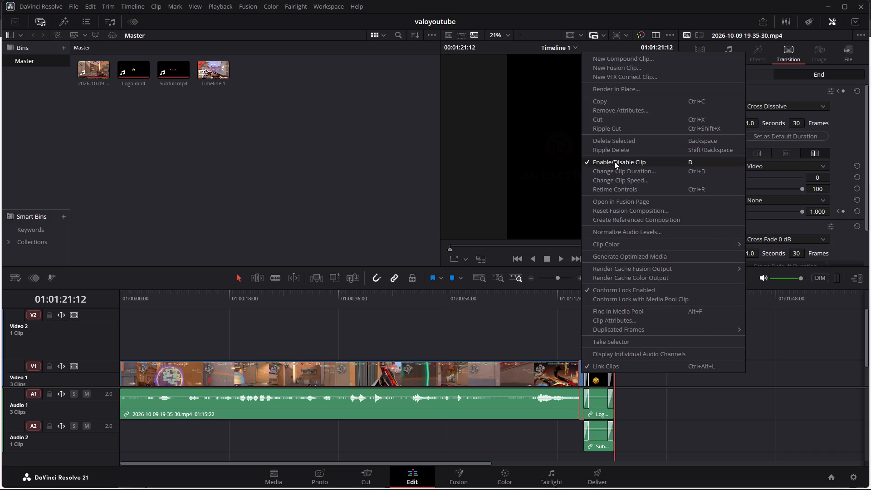
{"action": "left_click", "coordinate": [617, 142]}
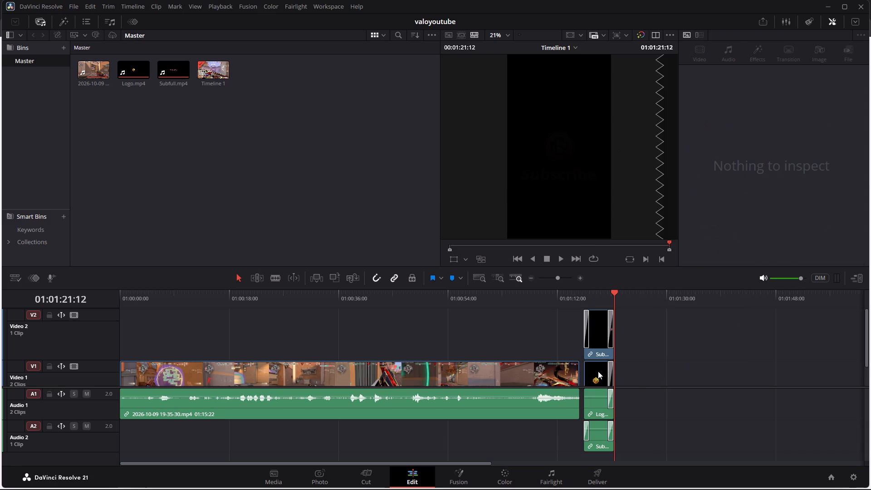
Move the Logo.mp4 and Subfull.mp4 clips 20 frames earlier, so that they start where the gameplay clip ends.
{"action": "left_click", "coordinate": [598, 371]}
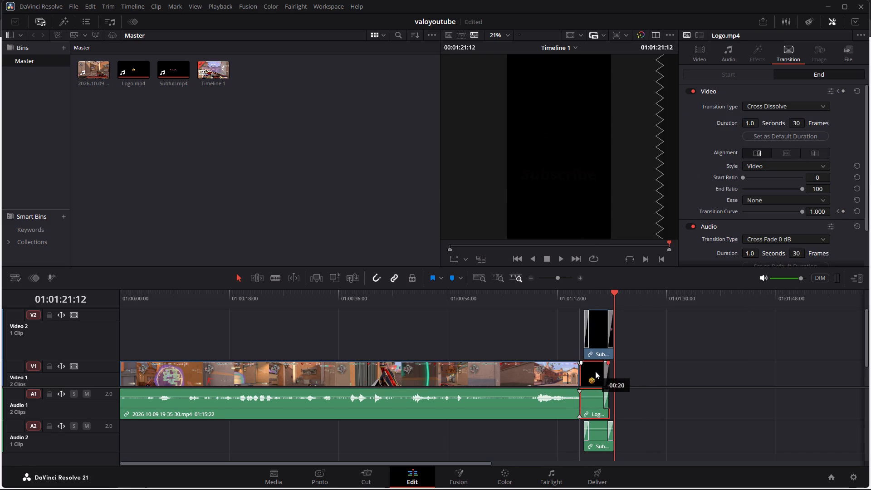
{"action": "left_click_drag", "start_coordinate": [592, 337], "coordinate": [585, 336]}
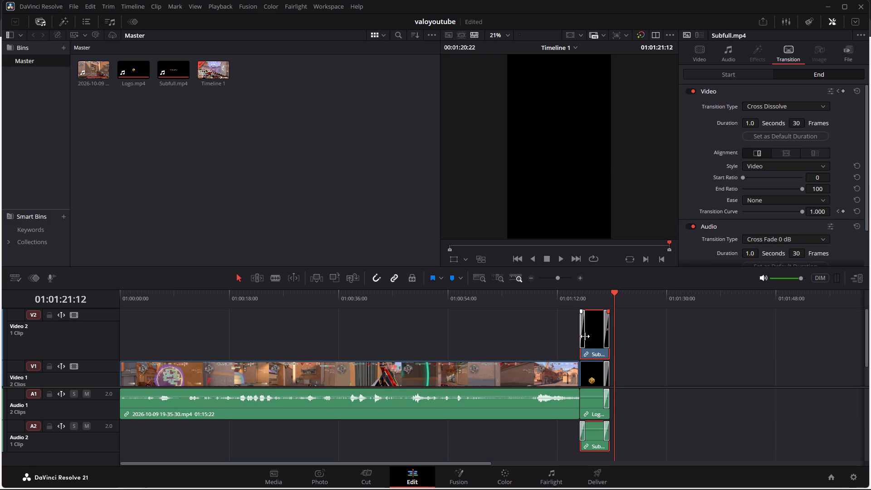
{"action": "left_click", "coordinate": [646, 333]}
Play from the last seconds of the gameplay to review the cut into the logo and Subscribe card.
{"action": "left_click_drag", "start_coordinate": [616, 294], "coordinate": [572, 295]}
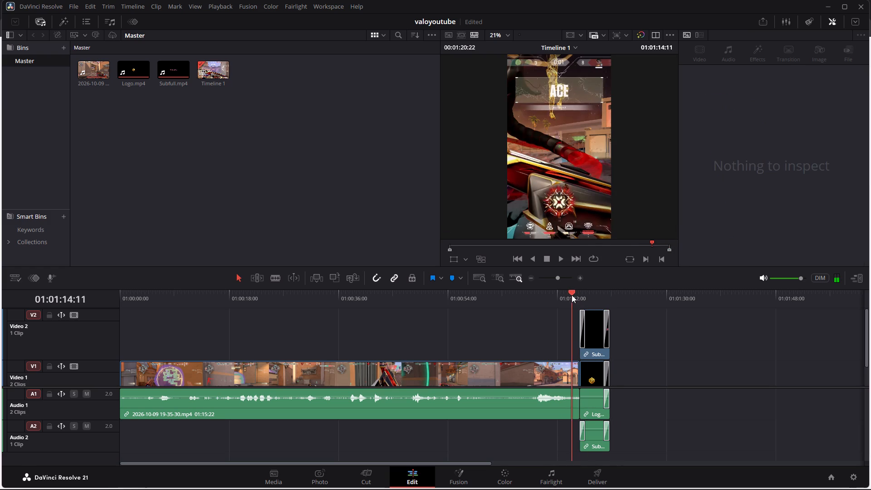
{"action": "left_click_drag", "start_coordinate": [572, 295], "coordinate": [566, 294]}
{"action": "left_click", "coordinate": [562, 258]}
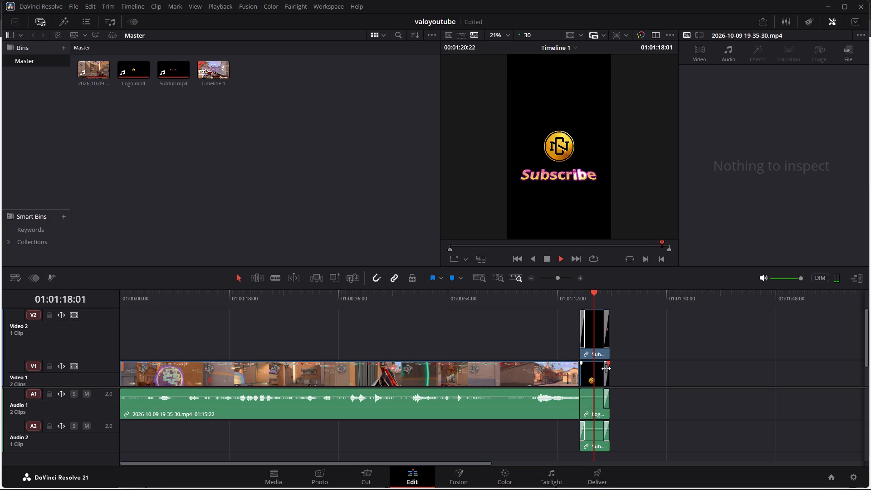
Extend the Cross Dissolve and audio Cross Fade at the Logo.mp4 clip's end to 5.0 seconds.
{"action": "left_click_drag", "start_coordinate": [606, 372], "coordinate": [589, 373]}
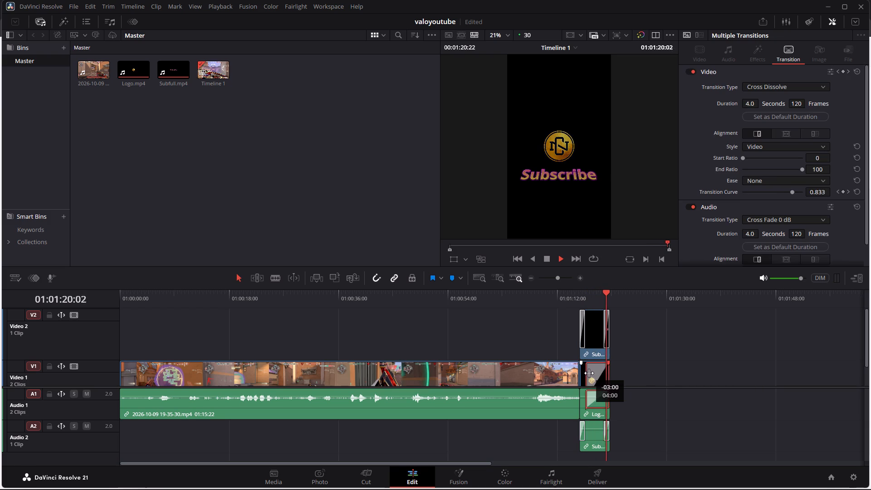
{"action": "left_click_drag", "start_coordinate": [589, 373], "coordinate": [580, 372]}
Play the end card from just before its start to review the lengthened logo transition.
{"action": "left_click_drag", "start_coordinate": [611, 294], "coordinate": [574, 298]}
{"action": "left_click", "coordinate": [563, 263]}
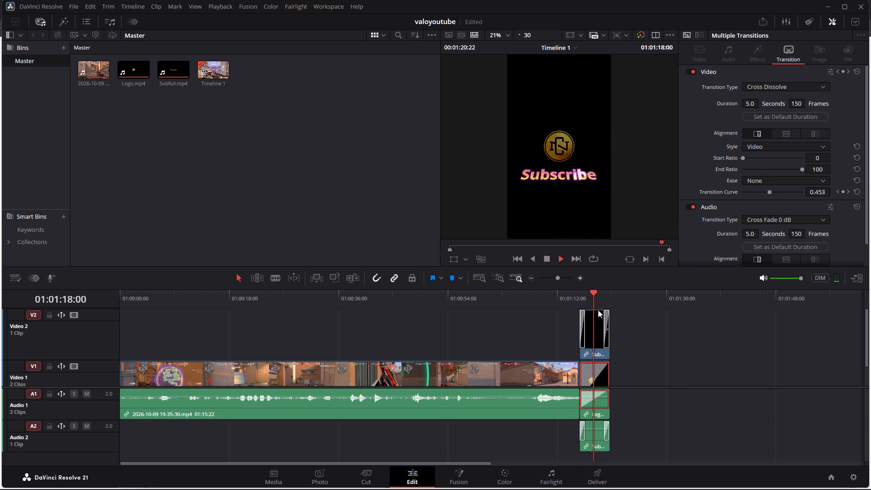
{"action": "left_click_drag", "start_coordinate": [597, 293], "coordinate": [570, 295]}
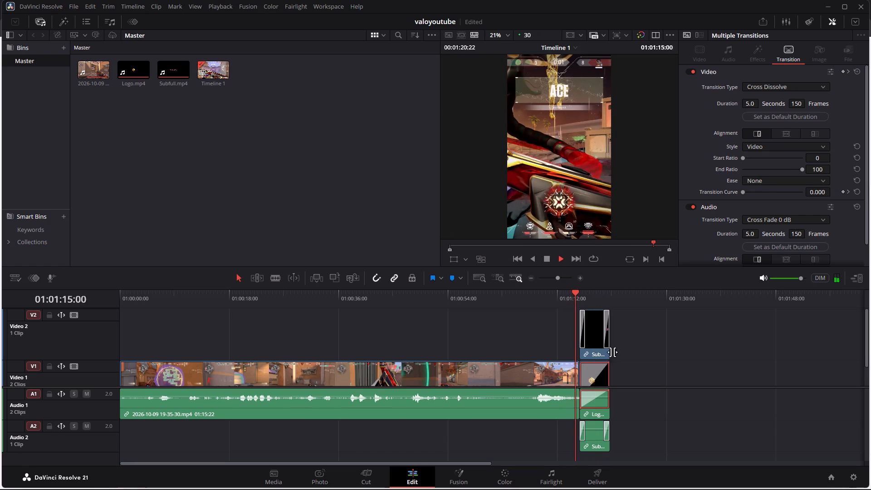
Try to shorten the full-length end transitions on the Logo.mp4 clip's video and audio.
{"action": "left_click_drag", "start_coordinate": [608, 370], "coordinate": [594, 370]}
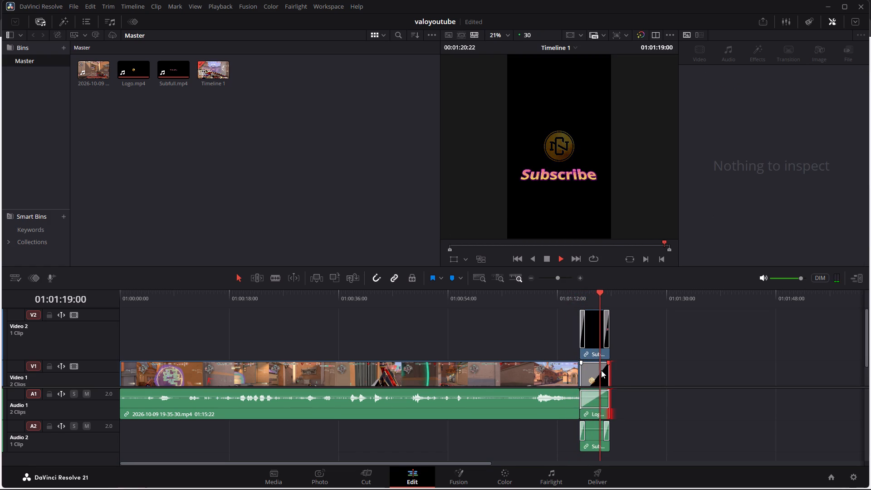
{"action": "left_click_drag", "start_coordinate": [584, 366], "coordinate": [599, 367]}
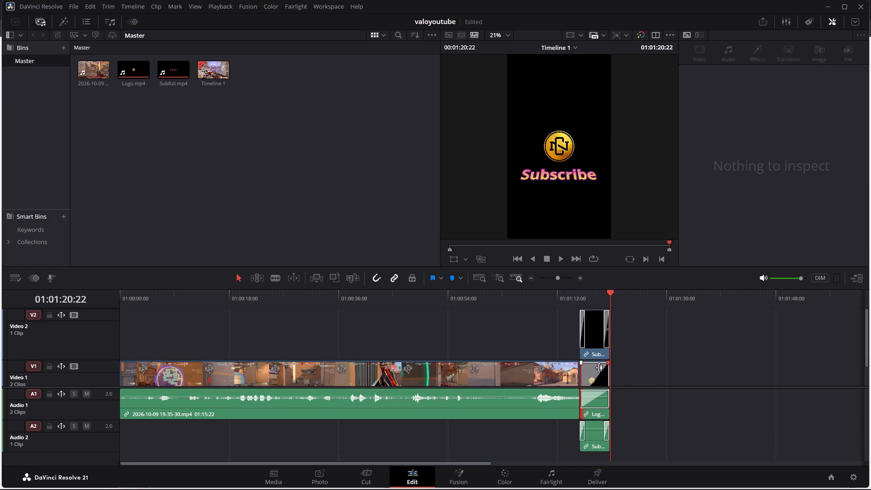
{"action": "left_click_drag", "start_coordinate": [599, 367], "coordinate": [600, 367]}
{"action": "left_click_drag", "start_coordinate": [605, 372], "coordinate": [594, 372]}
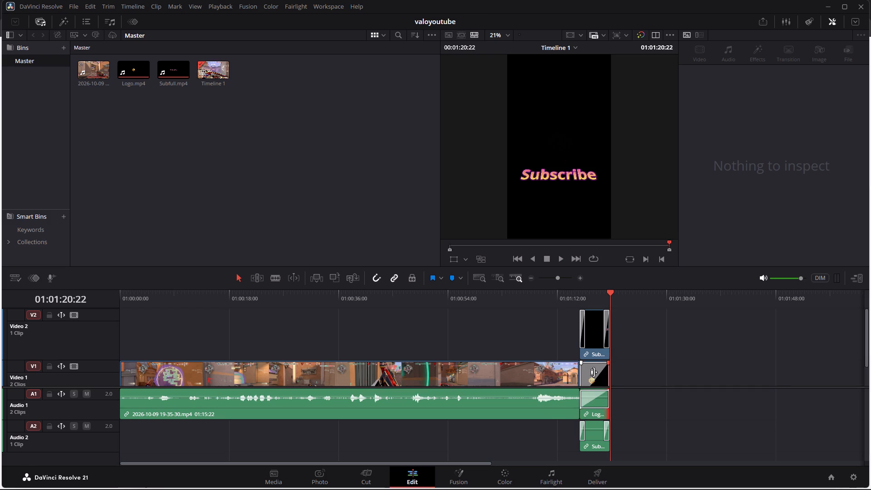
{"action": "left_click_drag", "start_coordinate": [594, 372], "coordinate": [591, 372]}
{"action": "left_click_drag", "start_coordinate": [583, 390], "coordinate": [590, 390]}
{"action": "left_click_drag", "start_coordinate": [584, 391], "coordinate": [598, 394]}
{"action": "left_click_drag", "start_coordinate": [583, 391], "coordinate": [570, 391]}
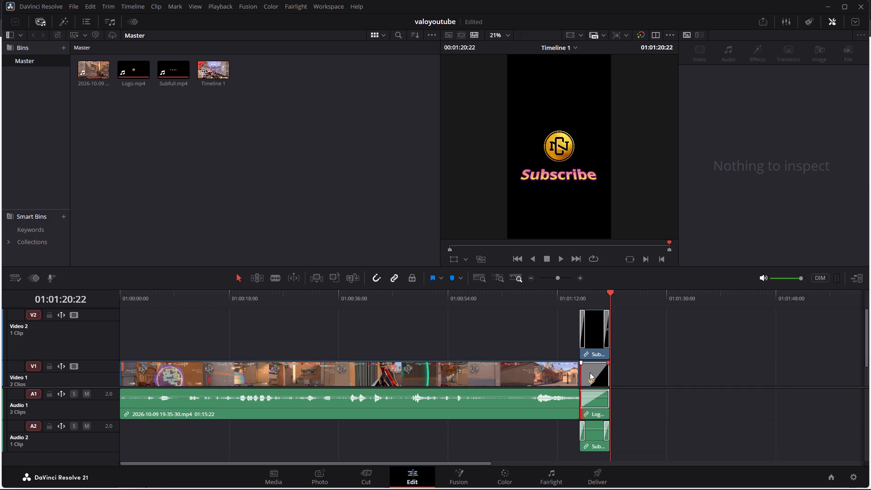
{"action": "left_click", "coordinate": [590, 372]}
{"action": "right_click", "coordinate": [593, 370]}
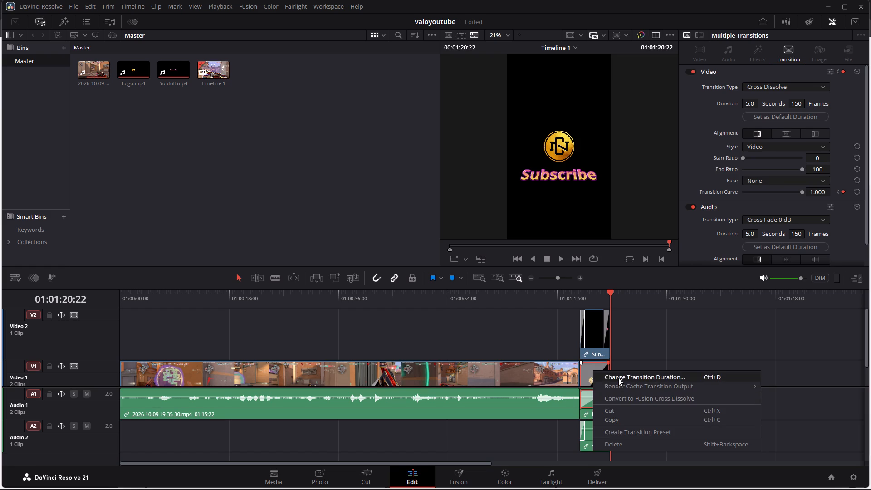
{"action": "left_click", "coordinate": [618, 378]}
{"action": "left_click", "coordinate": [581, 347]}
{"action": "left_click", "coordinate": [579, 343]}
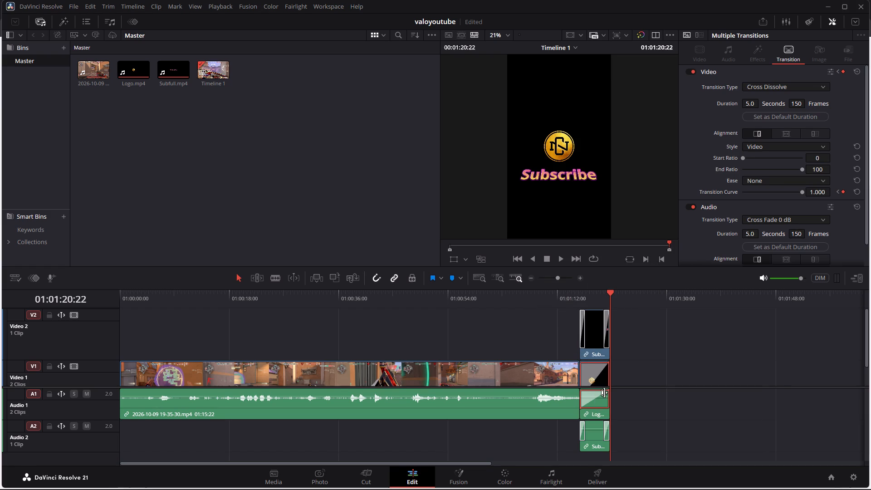
Delete the 5-second Cross Dissolve and audio Cross Fade from the Logo.mp4 clip.
{"action": "left_click", "coordinate": [604, 392]}
{"action": "left_click", "coordinate": [588, 371]}
{"action": "right_click", "coordinate": [592, 375]}
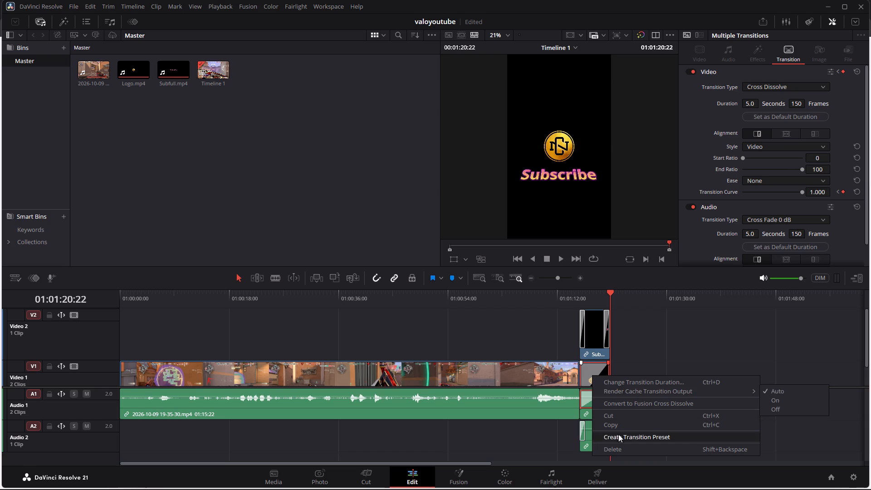
{"action": "left_click", "coordinate": [617, 453]}
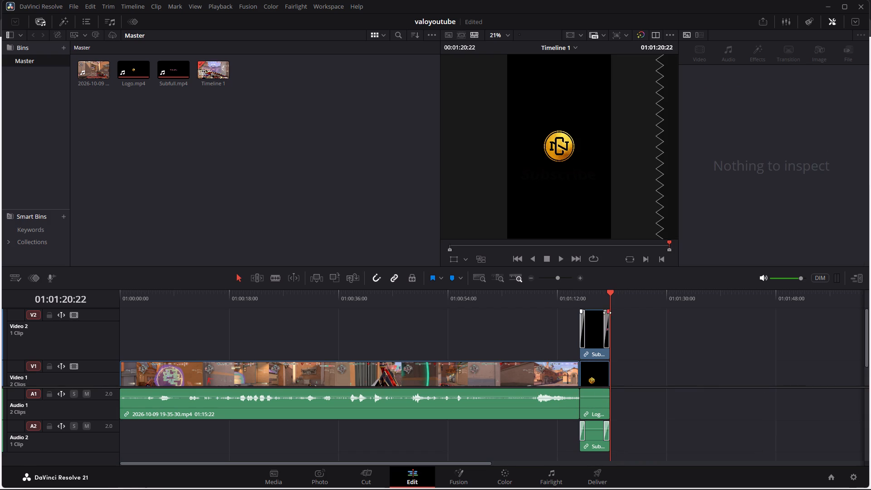
Play the end card from its start and again from the last gameplay seconds to review the cut into the logo without its transition.
{"action": "left_click_drag", "start_coordinate": [612, 292], "coordinate": [580, 294]}
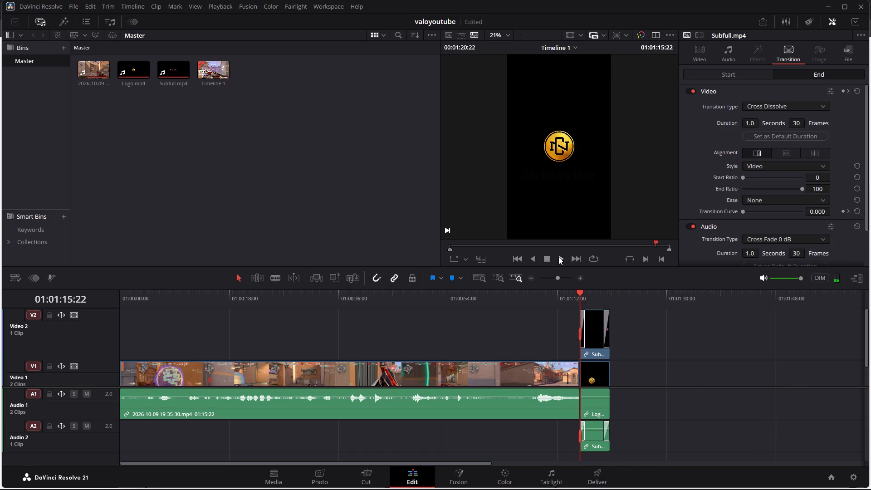
{"action": "left_click", "coordinate": [558, 257]}
{"action": "left_click", "coordinate": [558, 257]}
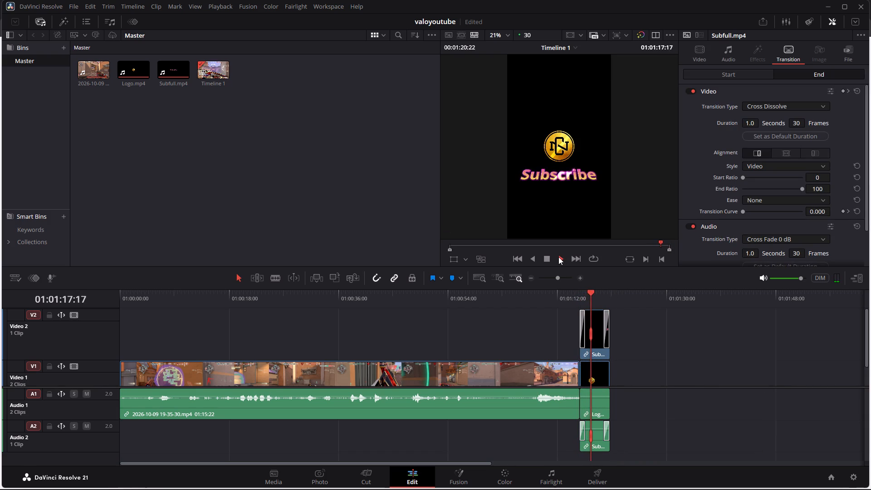
{"action": "left_click_drag", "start_coordinate": [595, 292], "coordinate": [558, 292]}
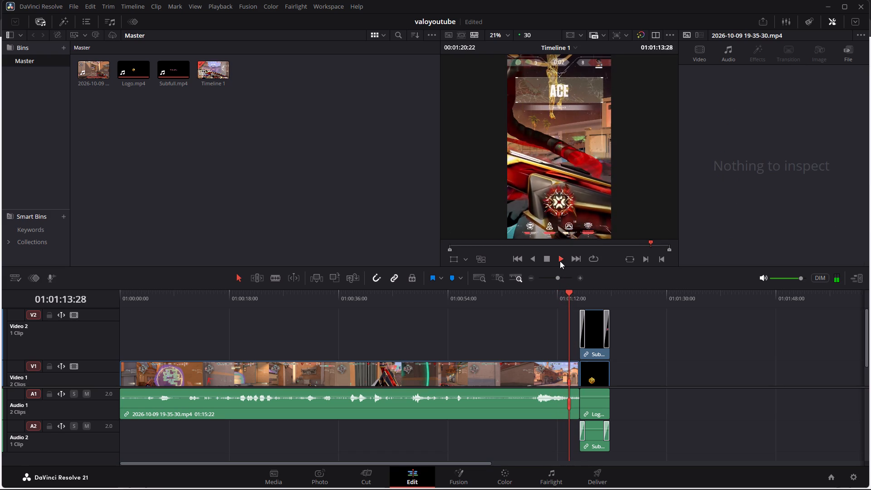
{"action": "left_click", "coordinate": [548, 257]}
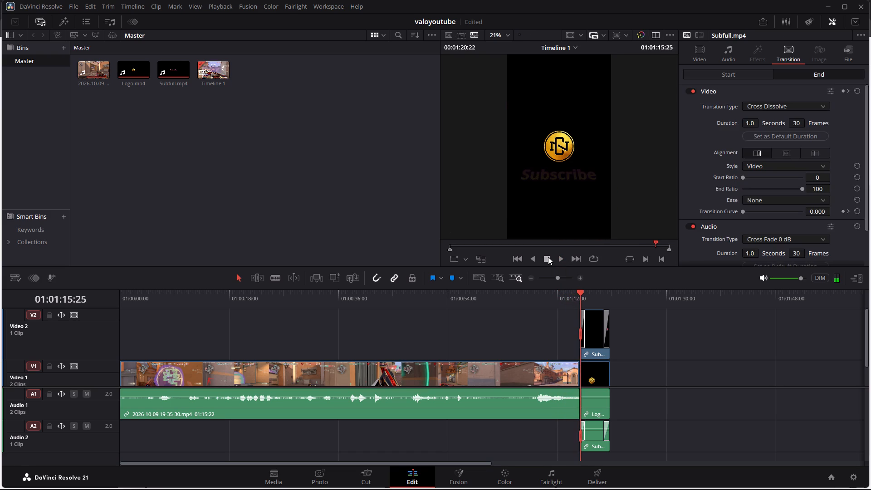
{"action": "left_click", "coordinate": [579, 294]}
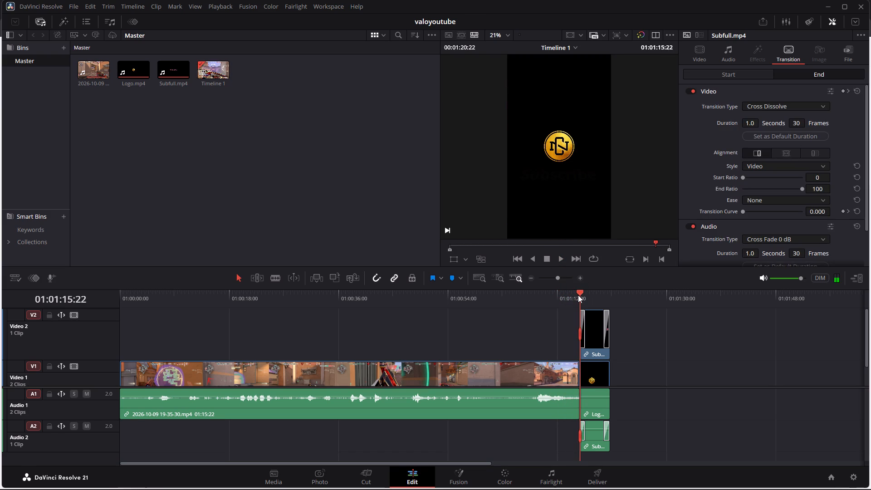
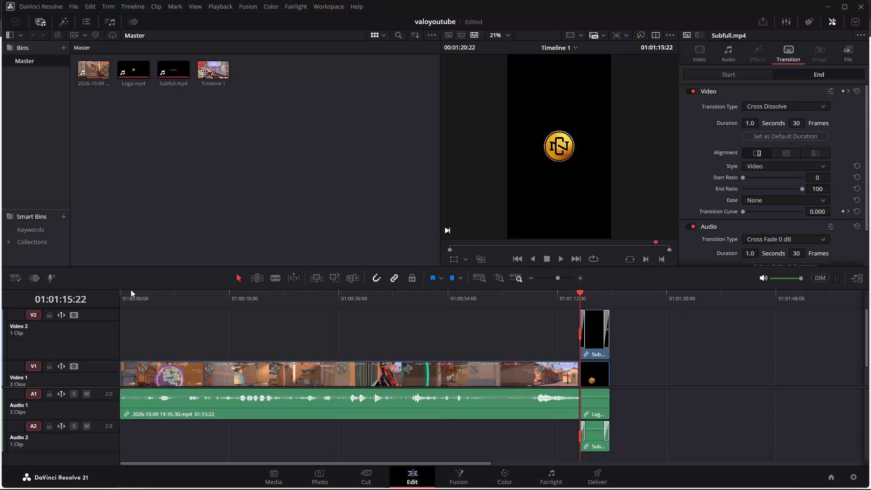
Add the Circles video transition at the cut between the gameplay clip and Logo.mp4 on Video 1, skipping clips with insufficient handles.
{"action": "left_click", "coordinate": [62, 22]}
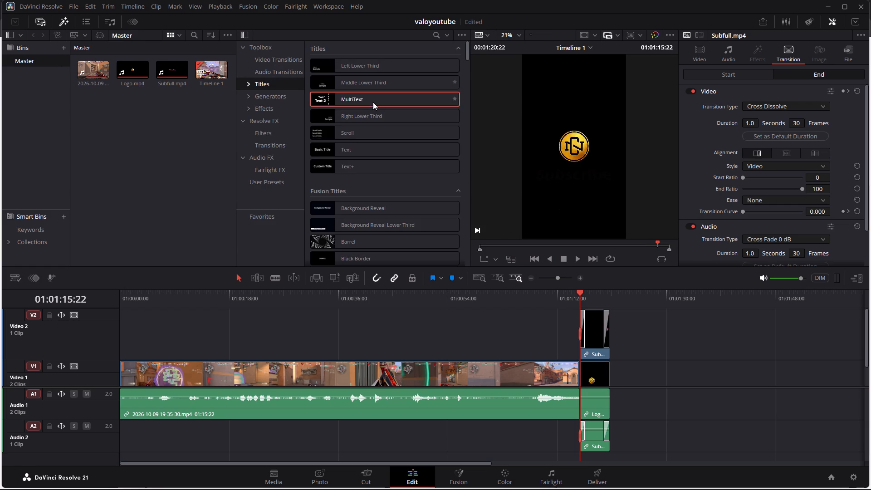
{"action": "left_click", "coordinate": [278, 63]}
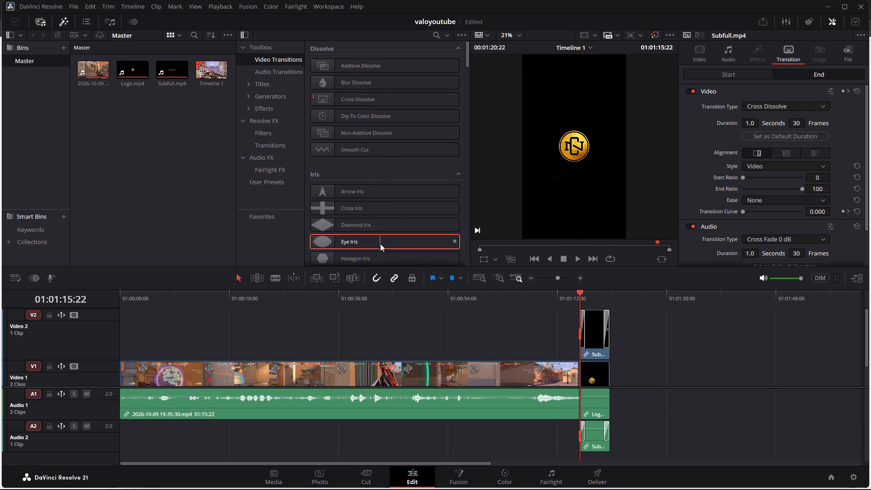
{"action": "scroll", "coordinate": [380, 244], "scroll_direction": "down", "scroll_amount": 12}
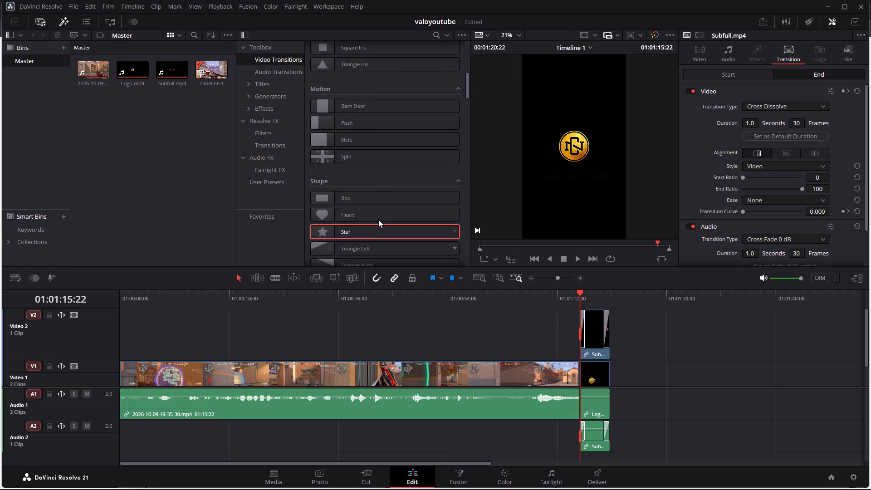
{"action": "scroll", "coordinate": [378, 219], "scroll_direction": "down", "scroll_amount": 10}
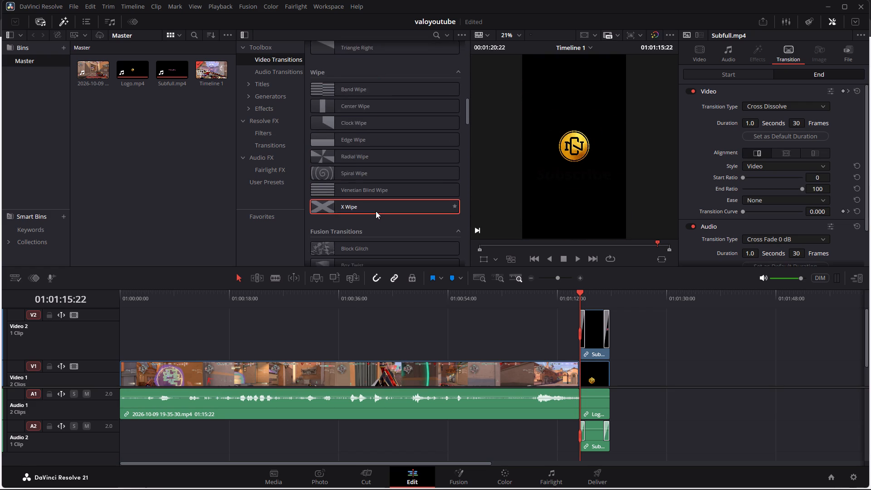
{"action": "scroll", "coordinate": [376, 211], "scroll_direction": "down", "scroll_amount": 9}
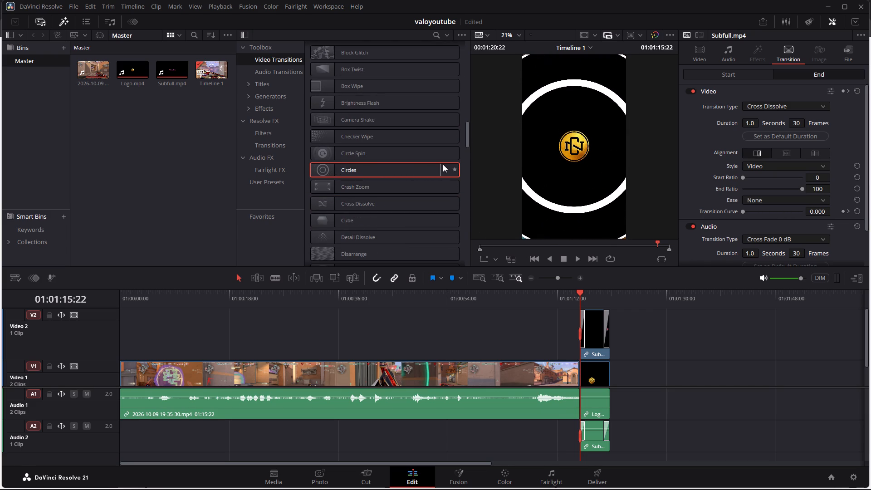
{"action": "left_click", "coordinate": [413, 166]}
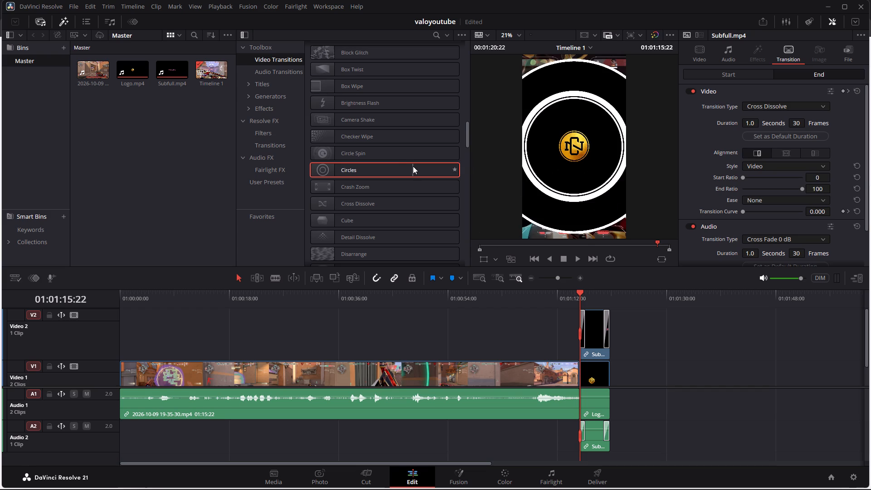
{"action": "left_click_drag", "start_coordinate": [372, 169], "coordinate": [587, 385]}
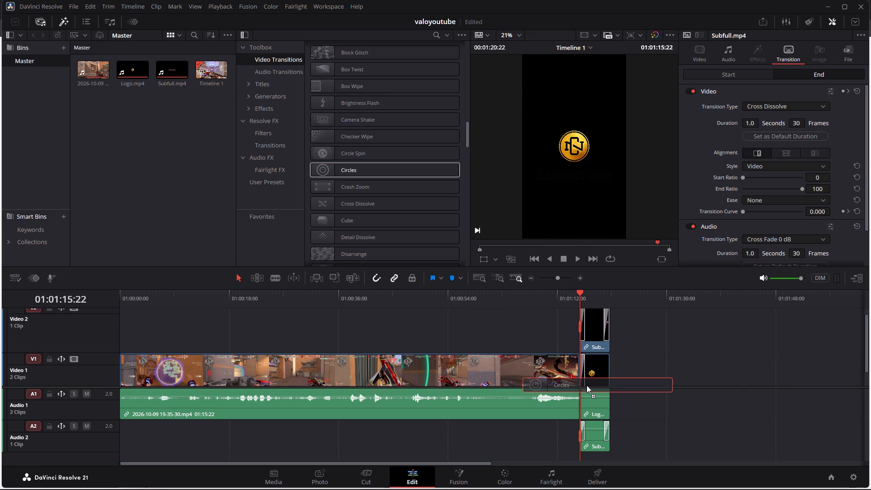
{"action": "left_click_drag", "start_coordinate": [587, 385], "coordinate": [587, 384]}
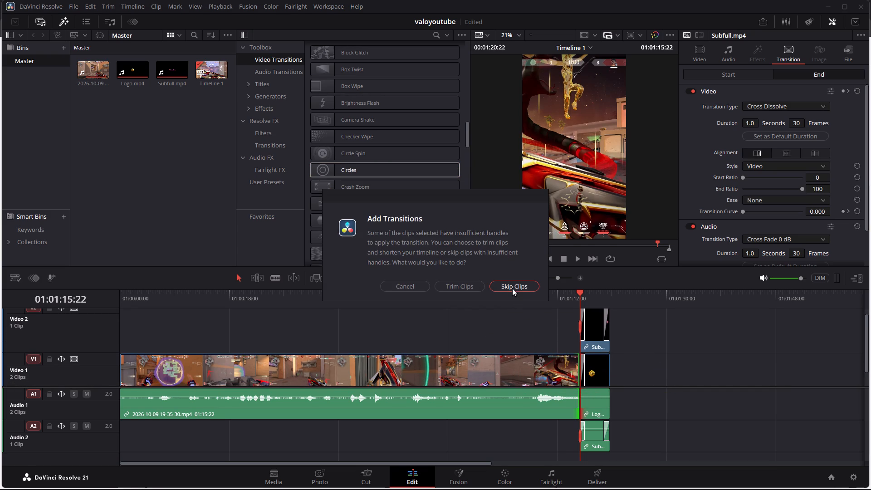
{"action": "left_click", "coordinate": [511, 284]}
Play the last gameplay seconds into the end card to review the Circles transition.
{"action": "left_click_drag", "start_coordinate": [577, 291], "coordinate": [564, 288]}
{"action": "left_click", "coordinate": [576, 260]}
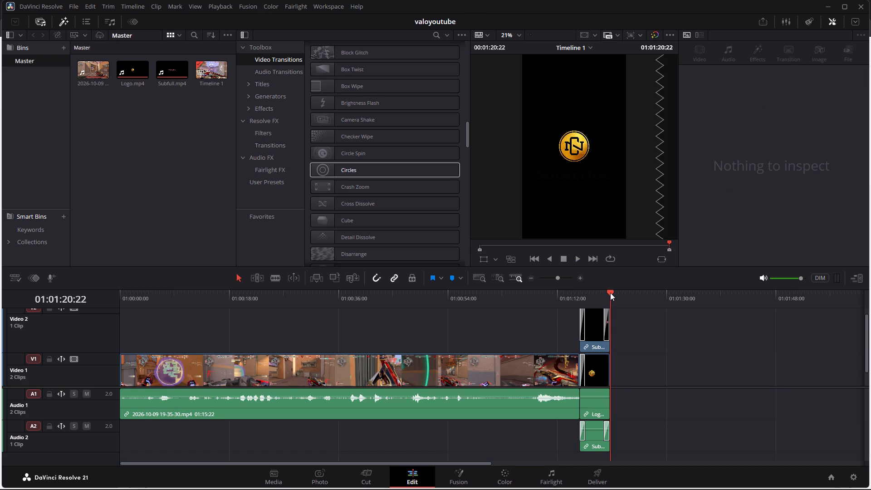
{"action": "left_click_drag", "start_coordinate": [610, 293], "coordinate": [543, 295]}
{"action": "left_click", "coordinate": [582, 259]}
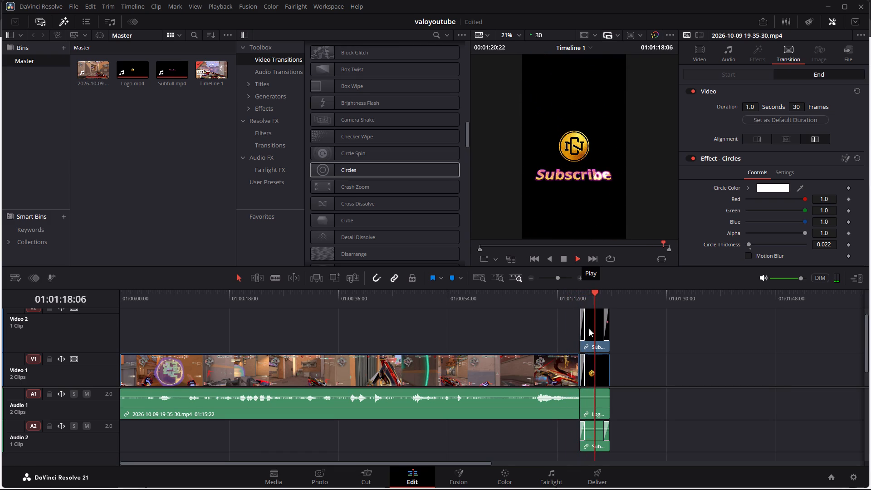
Switch to OBS Studio.
{"action": "left_click", "coordinate": [552, 476]}
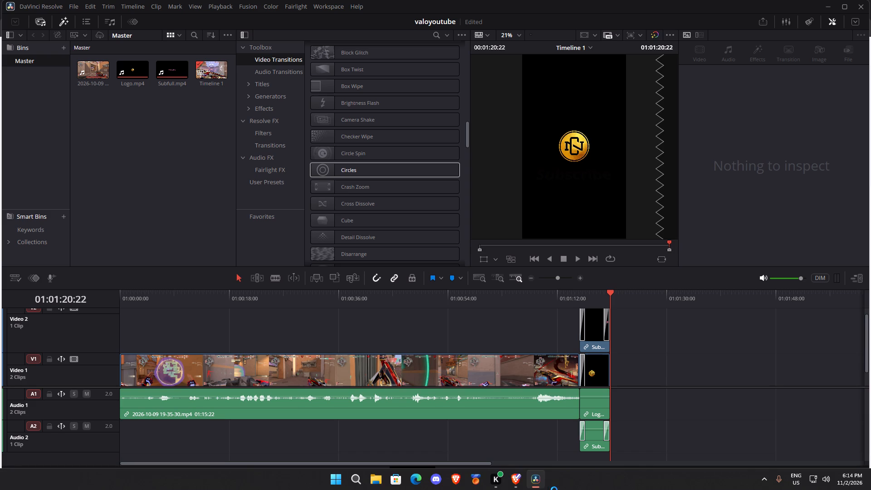
{"action": "left_click", "coordinate": [522, 482]}
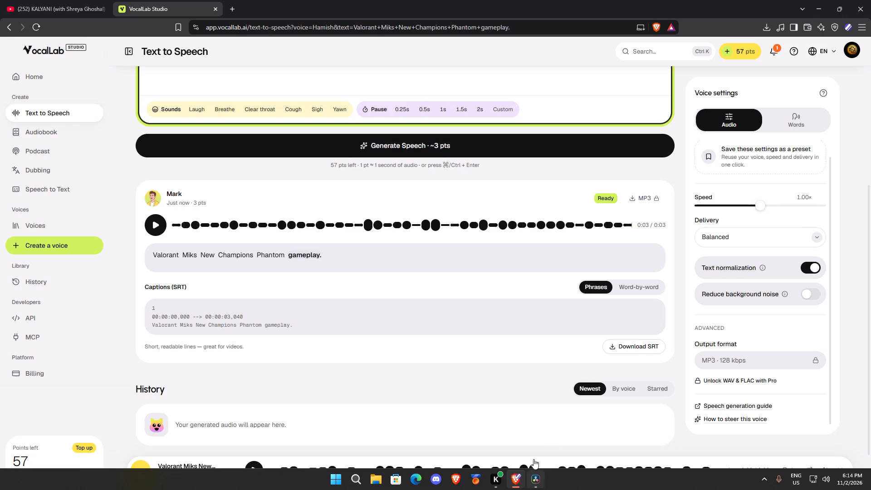
{"action": "left_click", "coordinate": [542, 482]}
{"action": "left_click", "coordinate": [548, 484]}
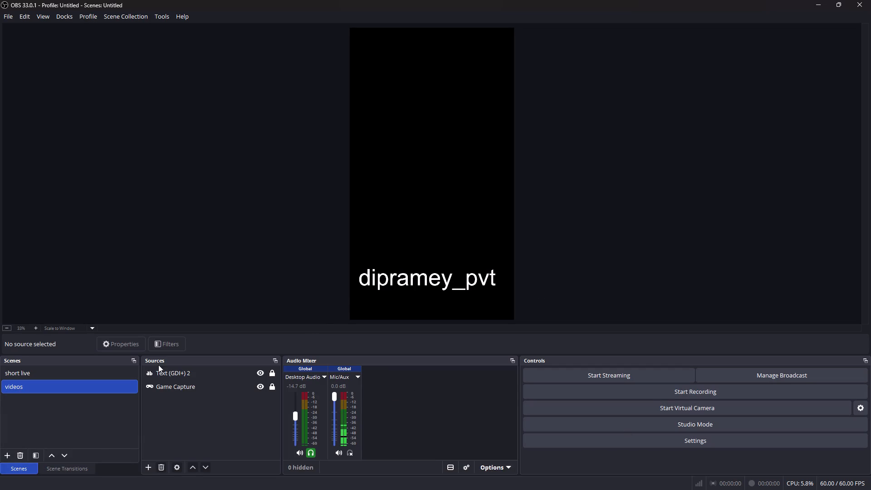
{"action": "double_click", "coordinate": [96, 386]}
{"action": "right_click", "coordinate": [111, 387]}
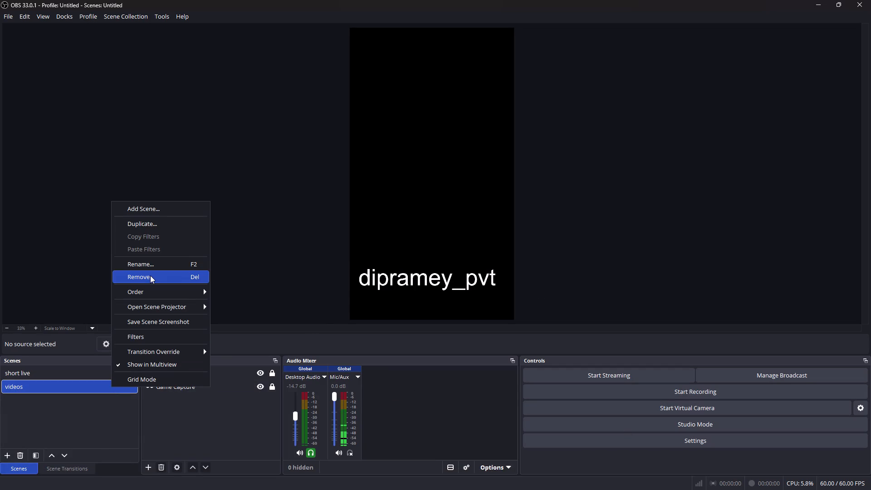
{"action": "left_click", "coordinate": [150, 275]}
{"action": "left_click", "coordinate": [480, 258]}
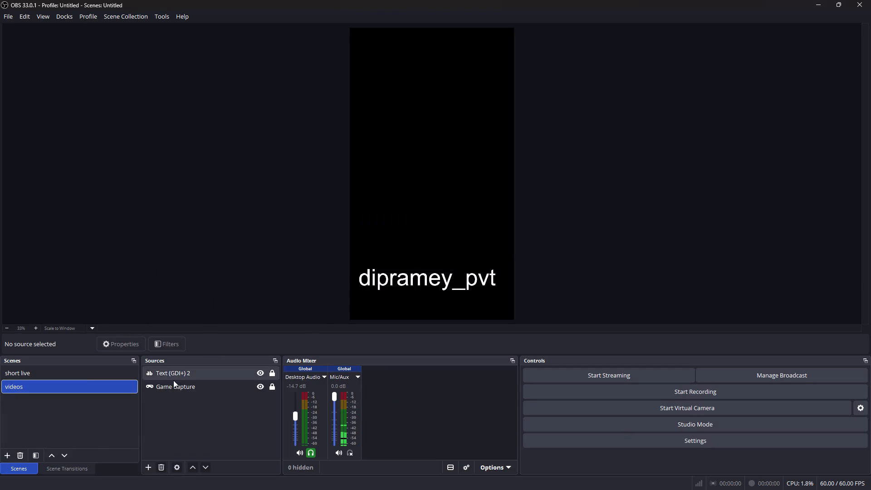
View the short live scene and go back to the videos scene.
{"action": "left_click", "coordinate": [80, 371]}
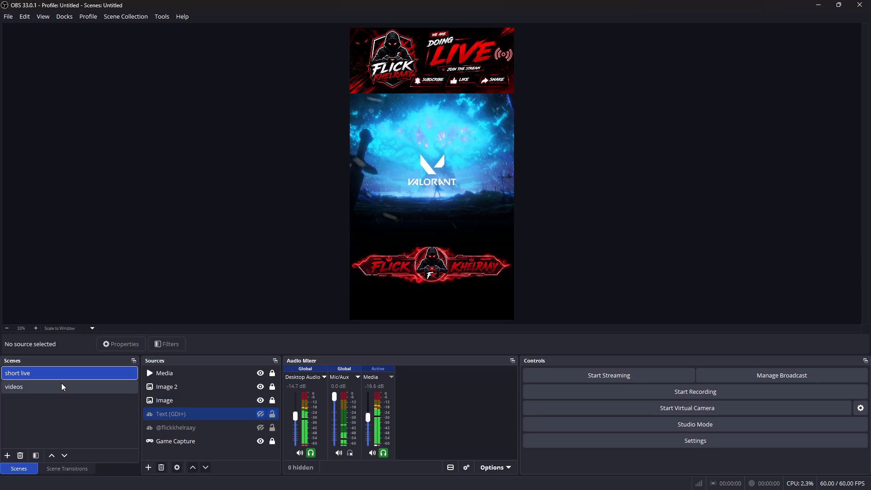
{"action": "left_click", "coordinate": [61, 383]}
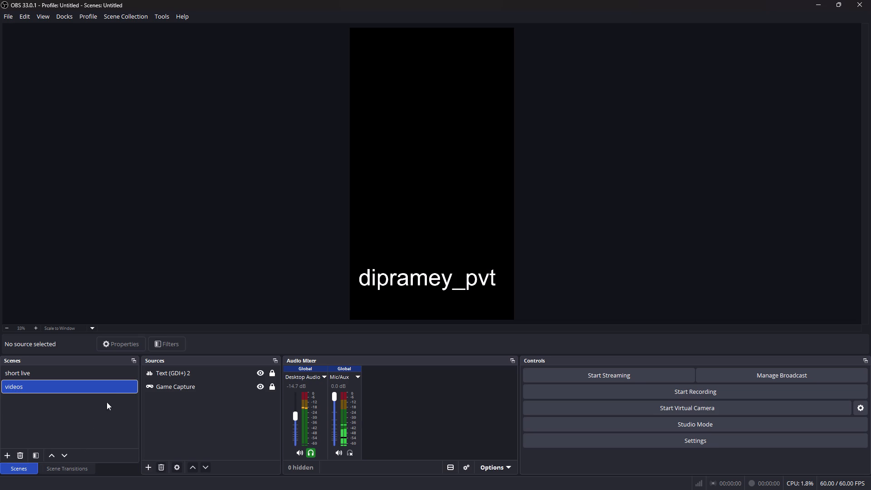
Set the videos scene's Game Capture source to capture the specific window [brave.exe]: VocalLab Studio - Brave.
{"action": "left_click", "coordinate": [160, 389]}
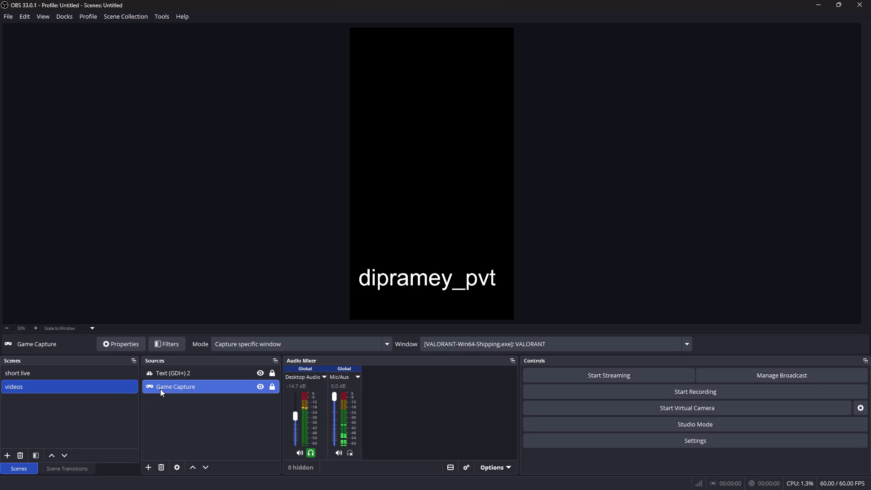
{"action": "left_click", "coordinate": [99, 386]}
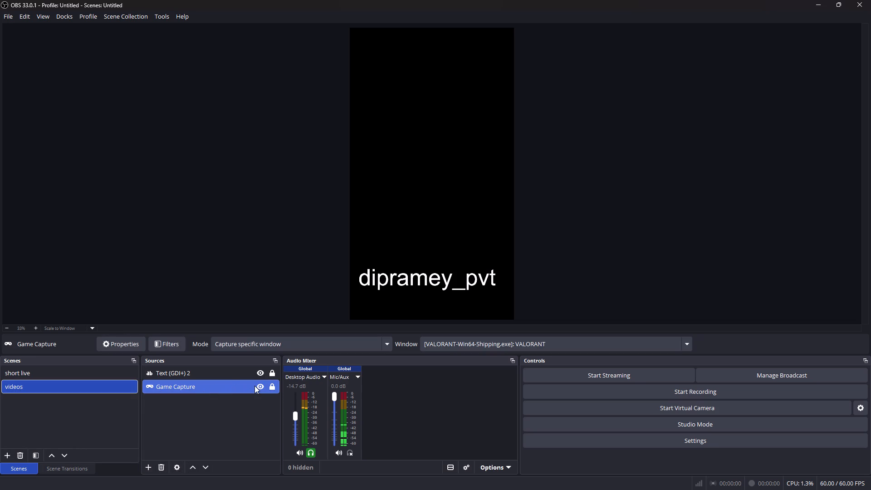
{"action": "left_click", "coordinate": [254, 386]}
{"action": "left_click", "coordinate": [532, 344]}
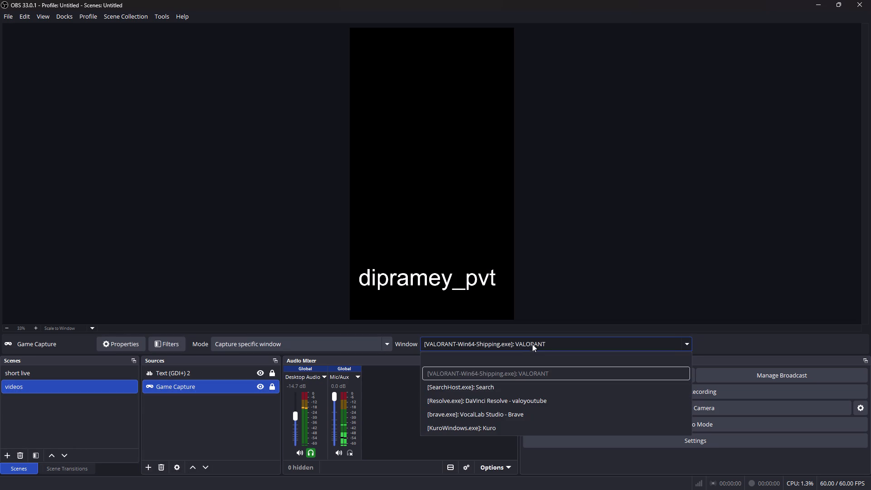
{"action": "left_click", "coordinate": [489, 410]}
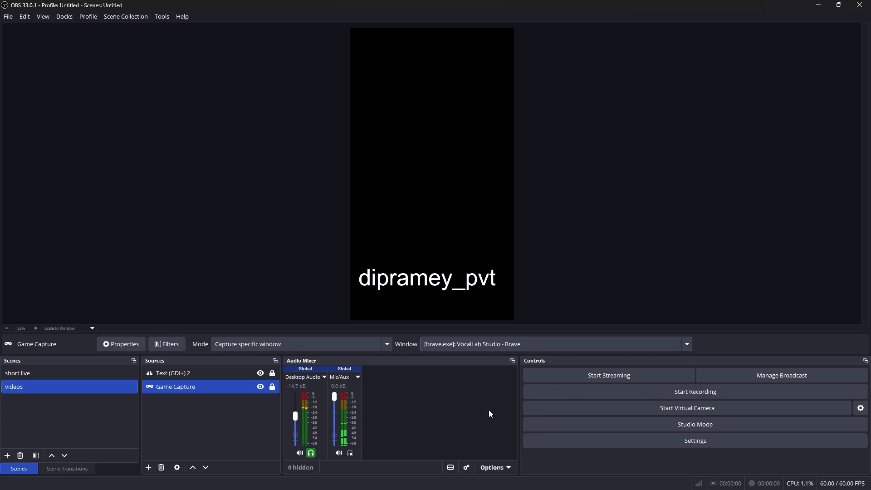
{"action": "left_click", "coordinate": [295, 344]}
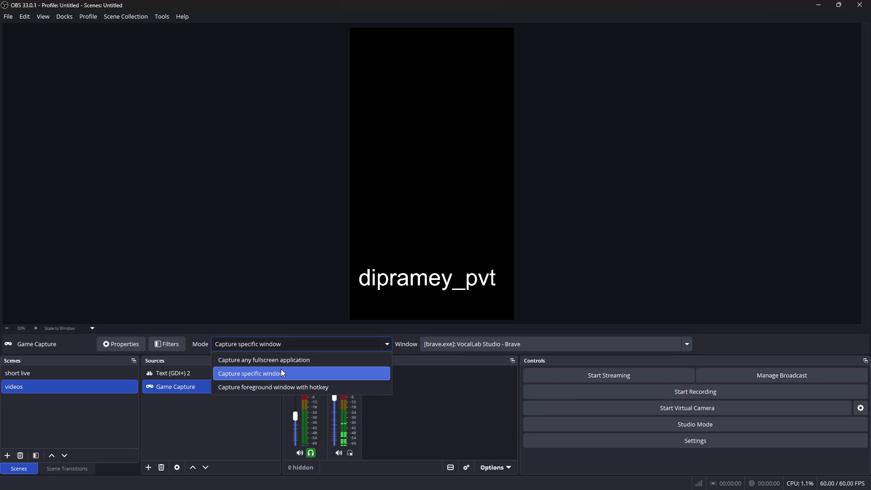
{"action": "left_click", "coordinate": [279, 372]}
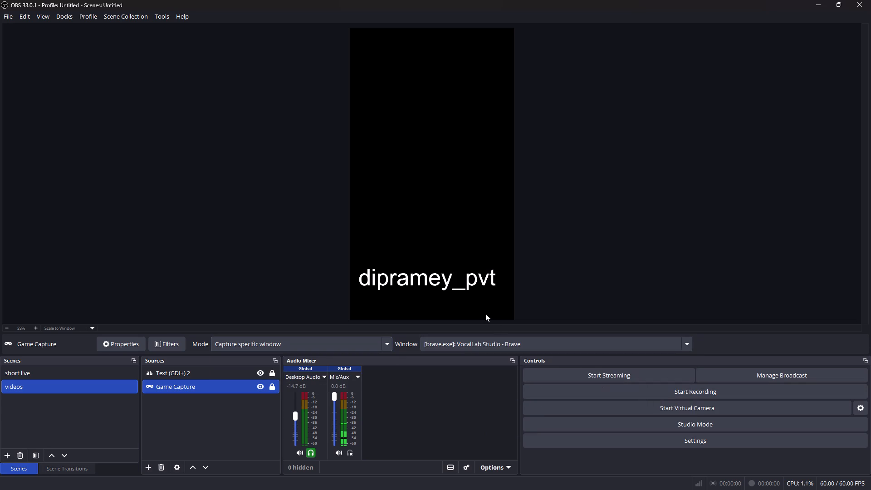
Record in OBS Studio while playing the generated "Valorant Miks New Champions Phantom gameplay." speech in VocalLab Studio in Brave, and stop recording.
{"action": "left_click", "coordinate": [638, 393]}
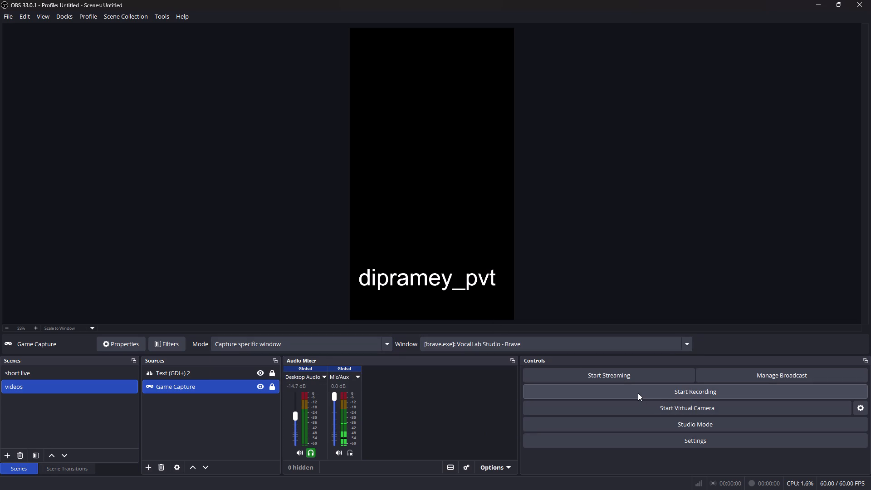
{"action": "left_click", "coordinate": [527, 481]}
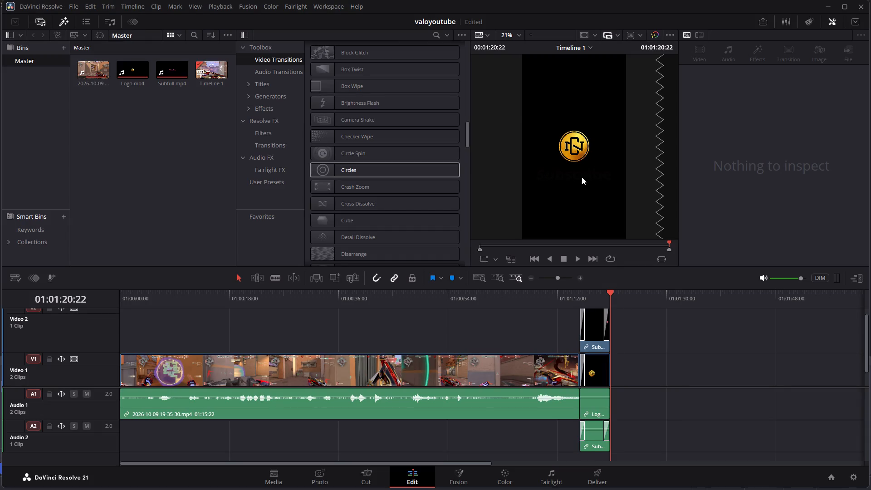
{"action": "left_click", "coordinate": [512, 473]}
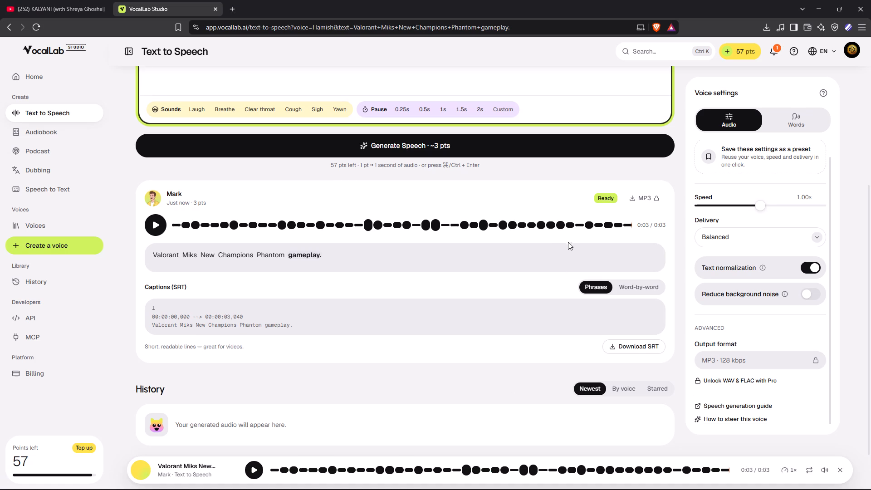
{"action": "left_click", "coordinate": [159, 228]}
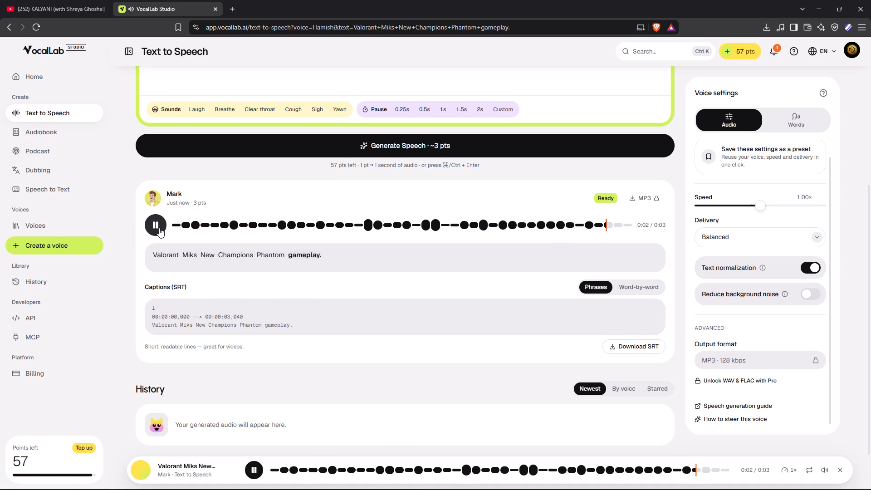
{"action": "left_click", "coordinate": [159, 228]}
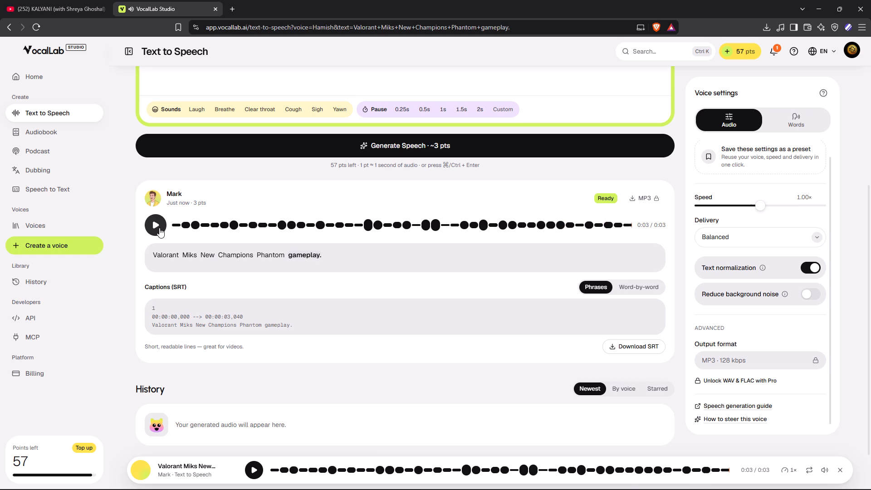
{"action": "left_click", "coordinate": [159, 228]}
{"action": "left_click", "coordinate": [545, 480]}
{"action": "left_click", "coordinate": [680, 394]}
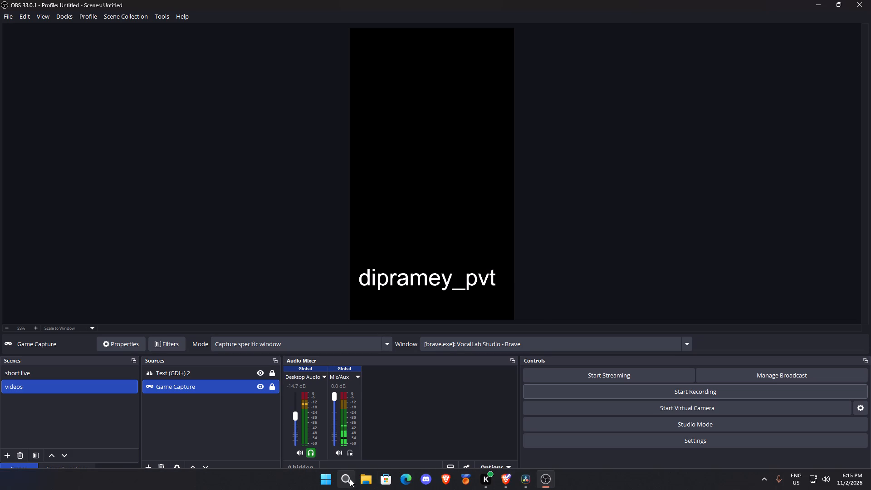
Look for the new recording in the Captures folder inside the OneDrive Videos folder, and close the file window.
{"action": "left_click", "coordinate": [367, 480]}
{"action": "scroll", "coordinate": [78, 167], "scroll_direction": "up", "scroll_amount": 7}
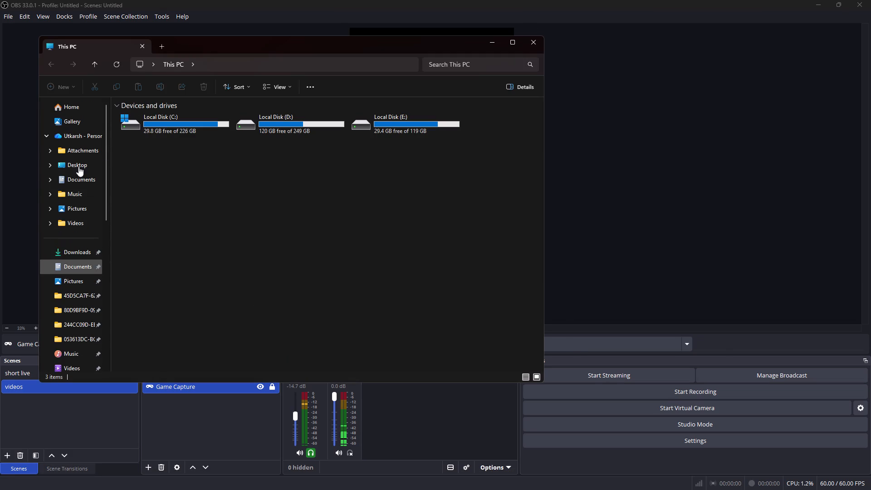
{"action": "scroll", "coordinate": [78, 167], "scroll_direction": "up", "scroll_amount": 2}
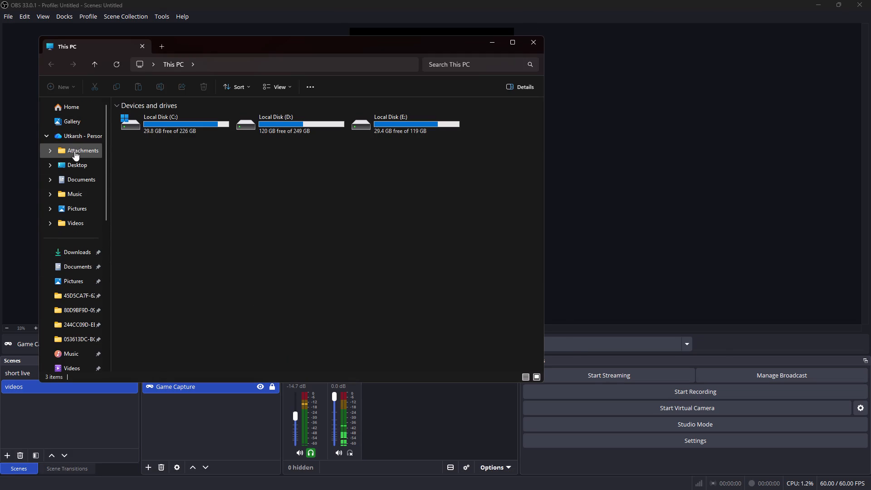
{"action": "scroll", "coordinate": [79, 267], "scroll_direction": "down", "scroll_amount": 3}
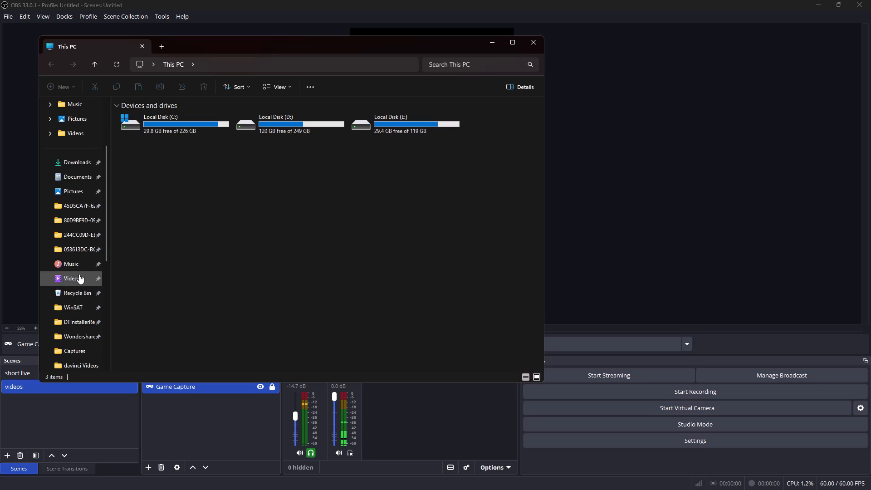
{"action": "scroll", "coordinate": [77, 263], "scroll_direction": "up", "scroll_amount": 7}
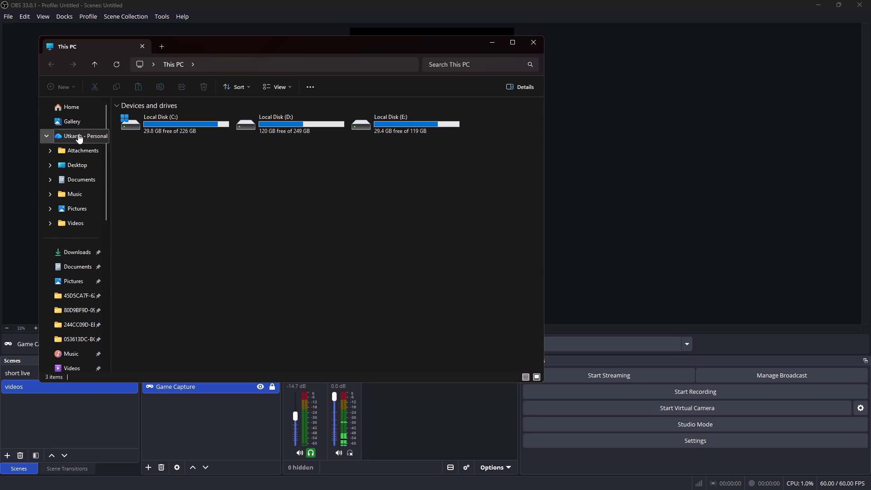
{"action": "left_click", "coordinate": [78, 134]}
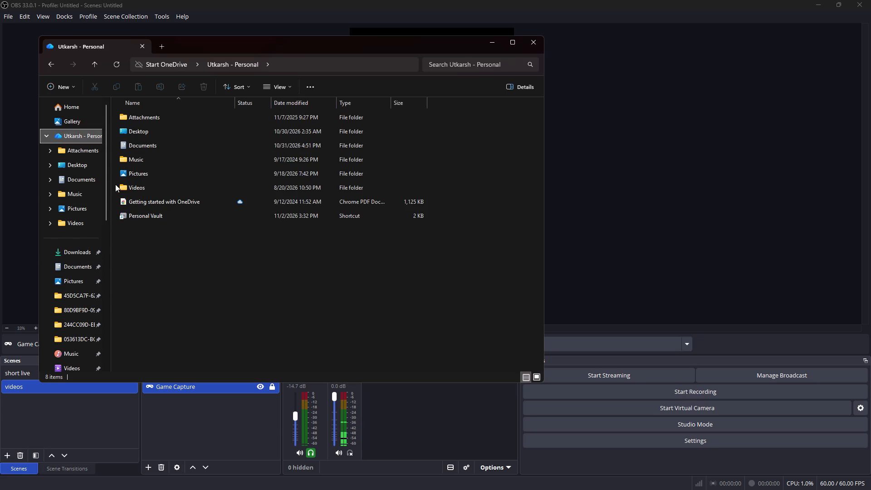
{"action": "double_click", "coordinate": [132, 187]}
{"action": "double_click", "coordinate": [149, 122]}
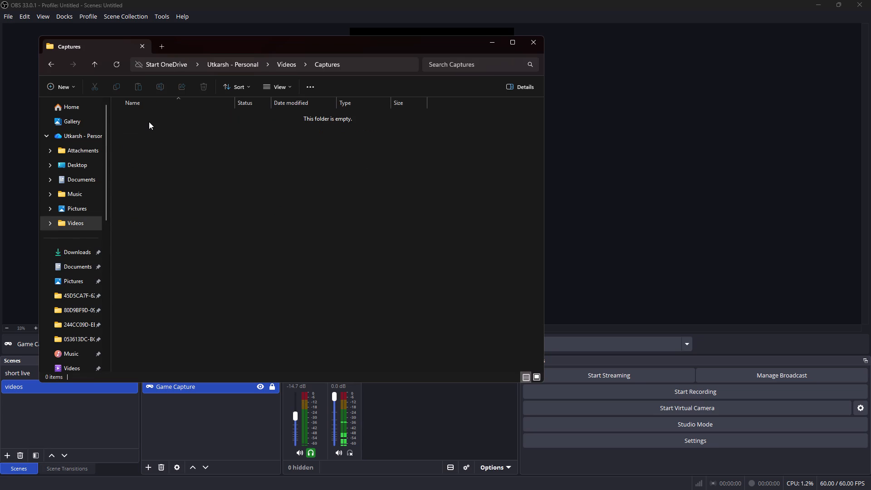
{"action": "left_click", "coordinate": [539, 44]}
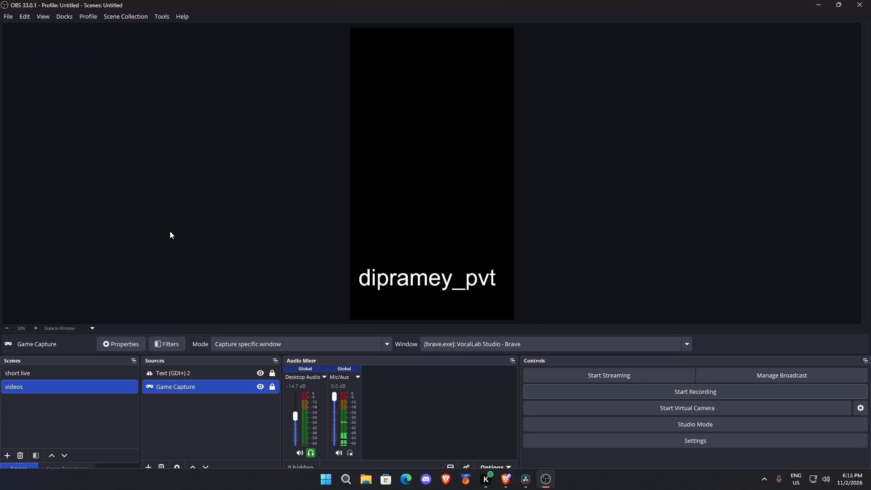
{"action": "left_click", "coordinate": [11, 14]}
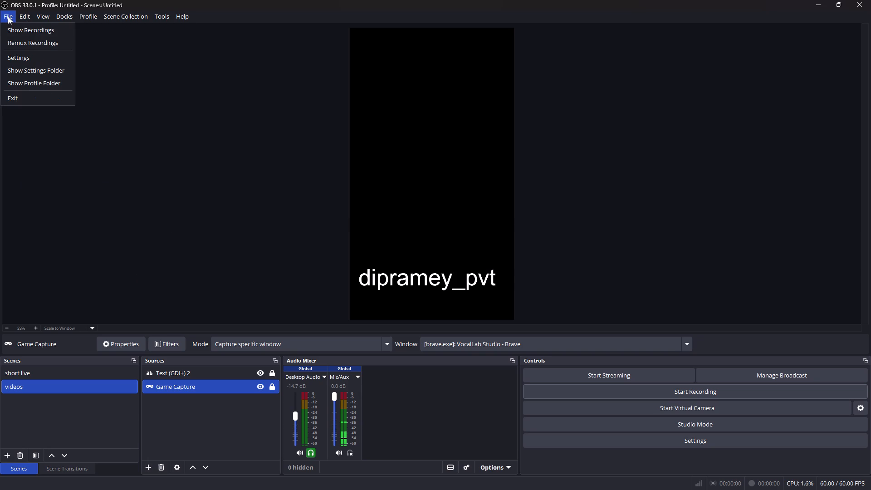
{"action": "left_click", "coordinate": [13, 27]}
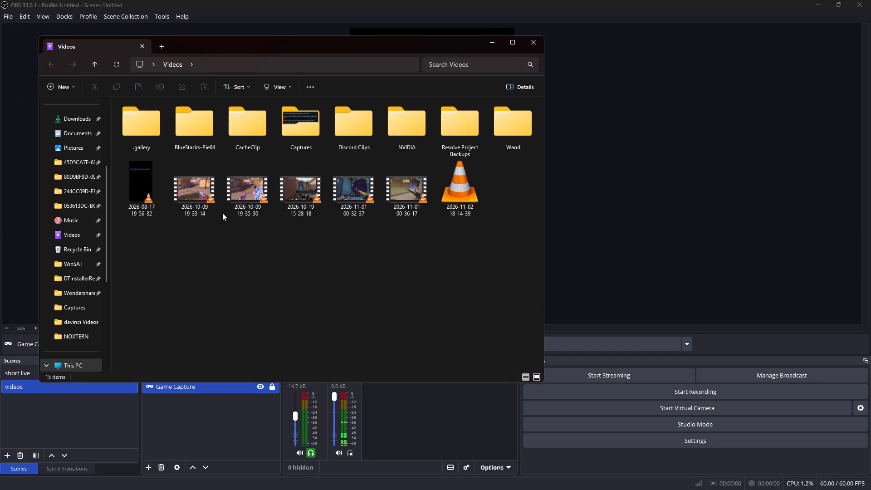
{"action": "double_click", "coordinate": [137, 187]}
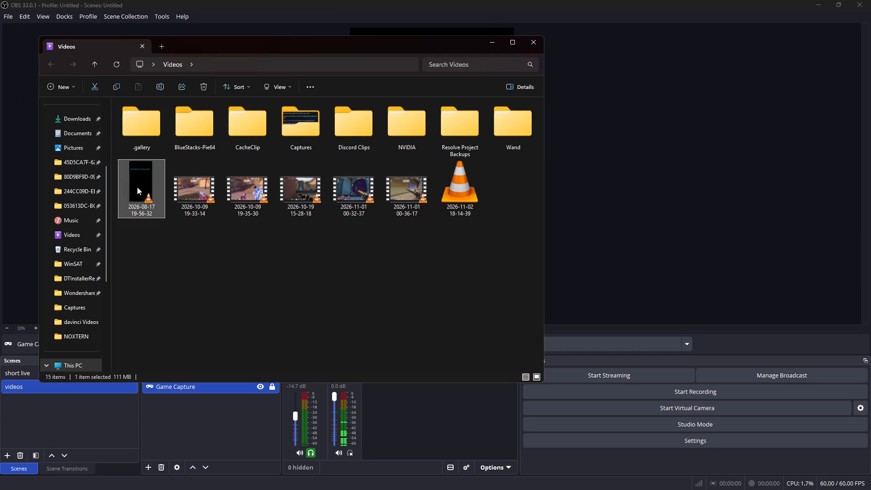
{"action": "double_click", "coordinate": [462, 193]}
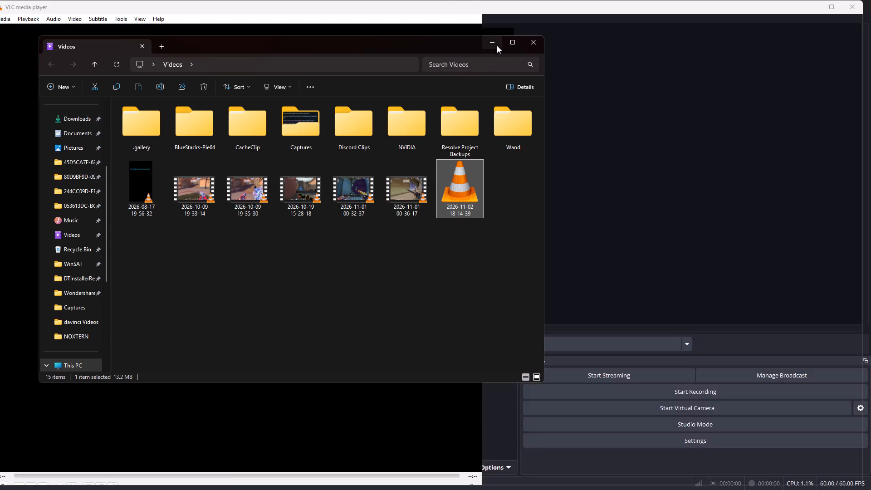
{"action": "left_click", "coordinate": [497, 45]}
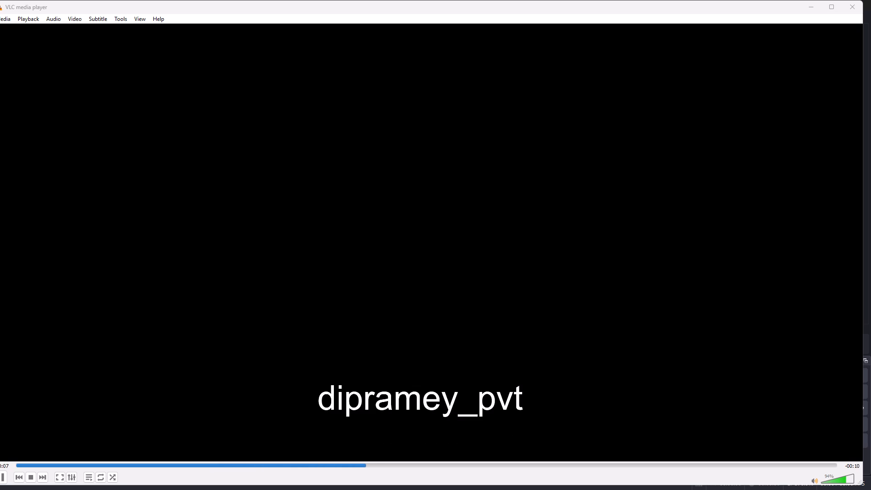
{"action": "left_click", "coordinate": [858, 10]}
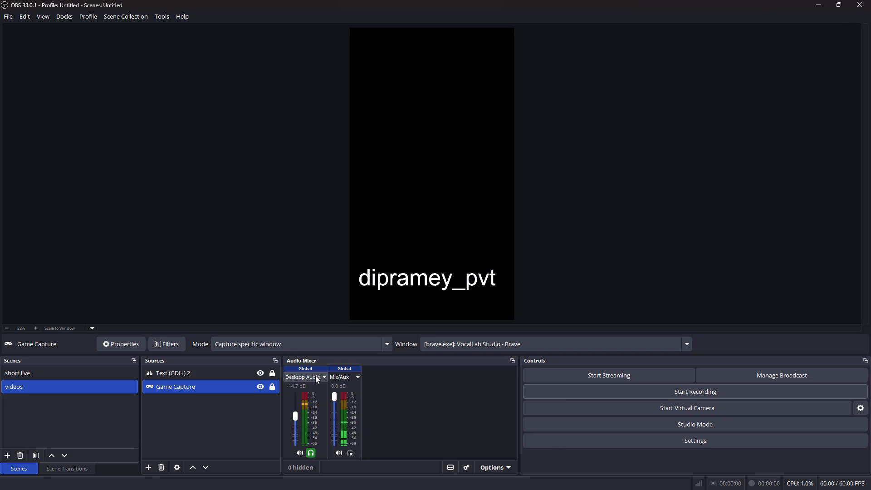
Mute the Mic/Aux audio source and lower its volume to -inf dB.
{"action": "left_click", "coordinate": [338, 453]}
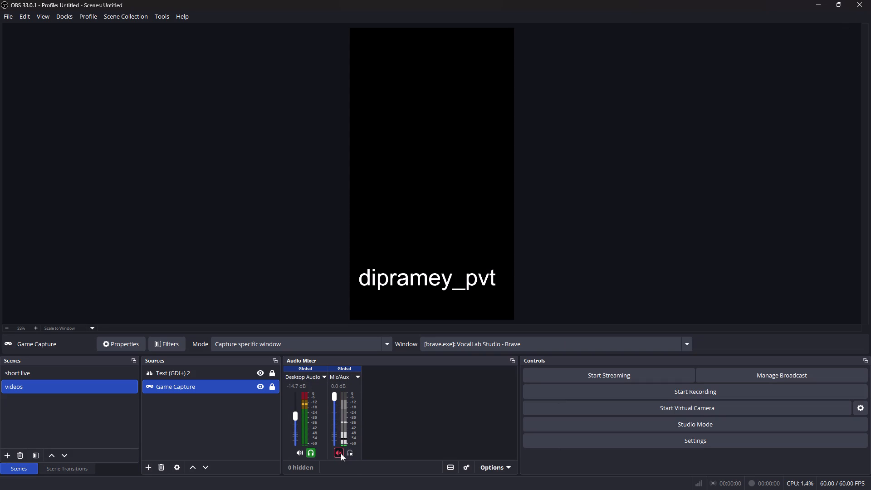
{"action": "left_click", "coordinate": [341, 453]}
{"action": "left_click", "coordinate": [340, 453]}
{"action": "left_click_drag", "start_coordinate": [333, 402], "coordinate": [335, 433]}
{"action": "left_click_drag", "start_coordinate": [335, 433], "coordinate": [337, 446]}
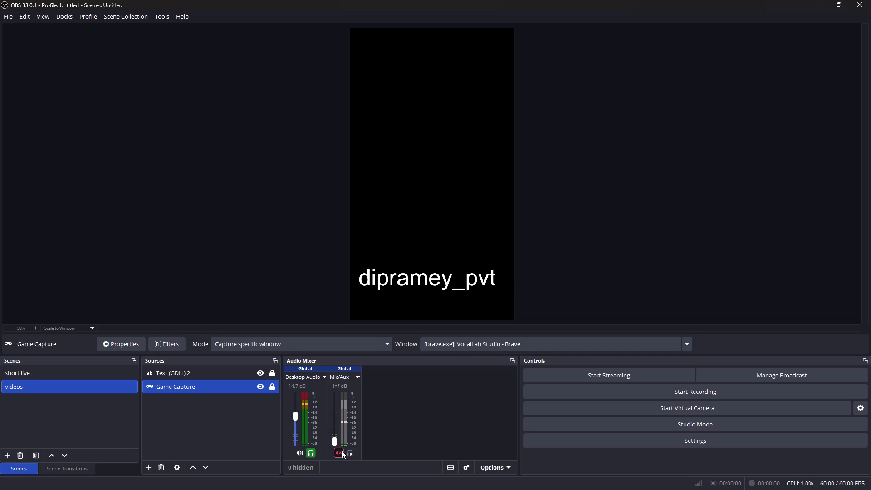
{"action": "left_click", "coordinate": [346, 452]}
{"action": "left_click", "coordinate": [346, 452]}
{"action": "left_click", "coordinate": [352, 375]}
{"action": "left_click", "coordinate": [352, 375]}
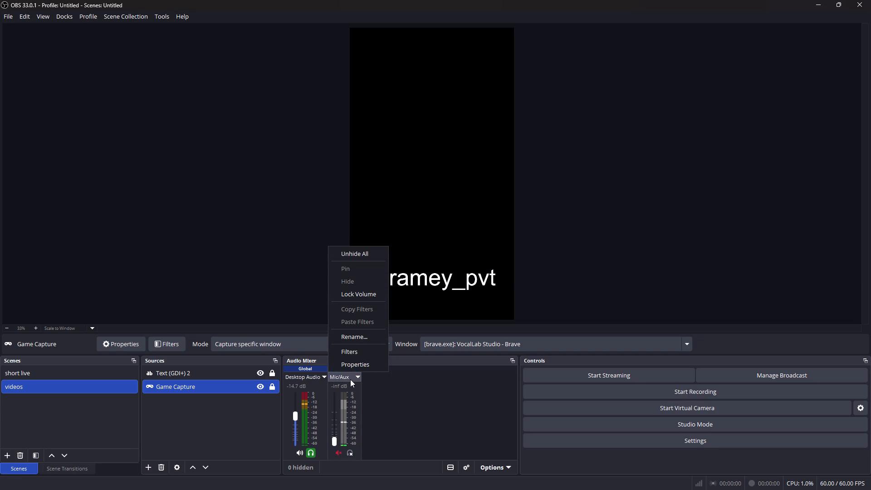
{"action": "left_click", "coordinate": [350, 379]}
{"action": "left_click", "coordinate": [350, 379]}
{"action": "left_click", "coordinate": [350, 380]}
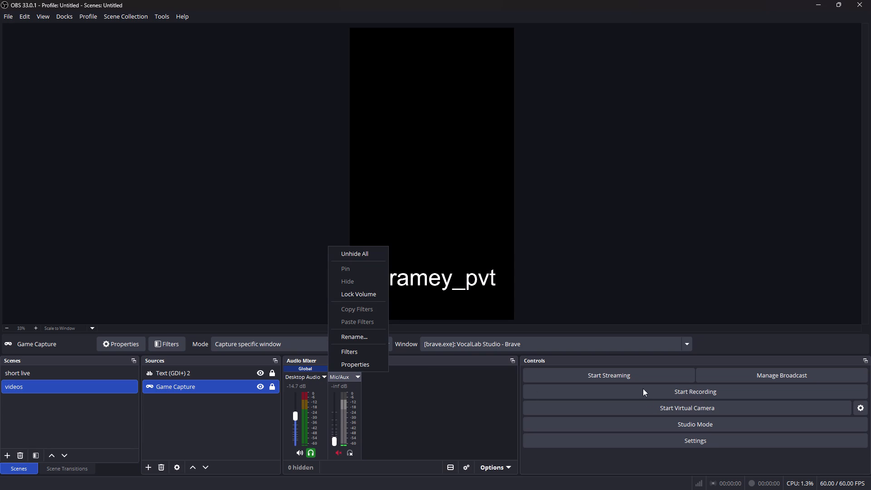
Record in OBS Studio while repeatedly playing the generated "Valorant Miks New Champions Phantom gameplay." speech in VocalLab Studio in Brave, and stop recording.
{"action": "left_click", "coordinate": [646, 392]}
{"action": "left_click", "coordinate": [507, 480]}
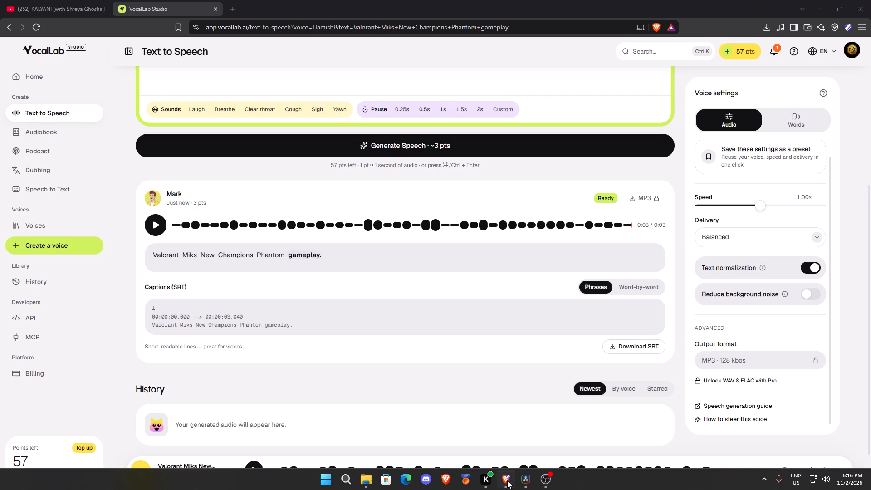
{"action": "left_click", "coordinate": [164, 231]}
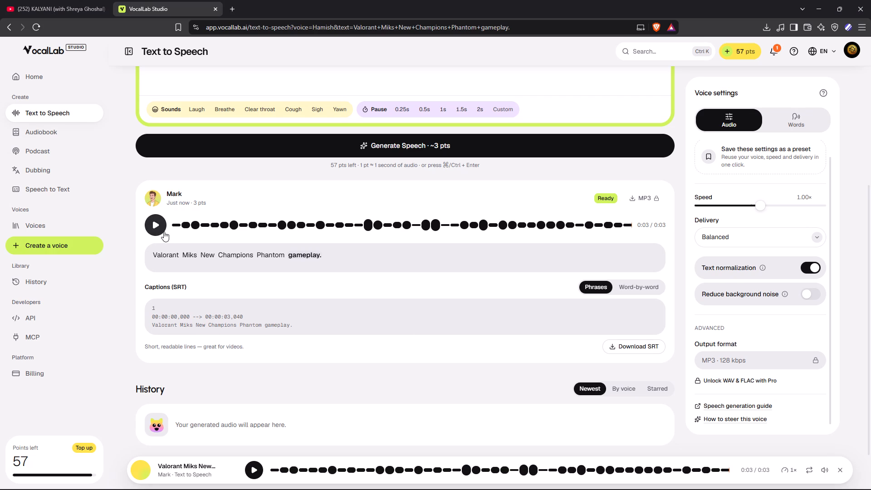
{"action": "left_click", "coordinate": [161, 228]}
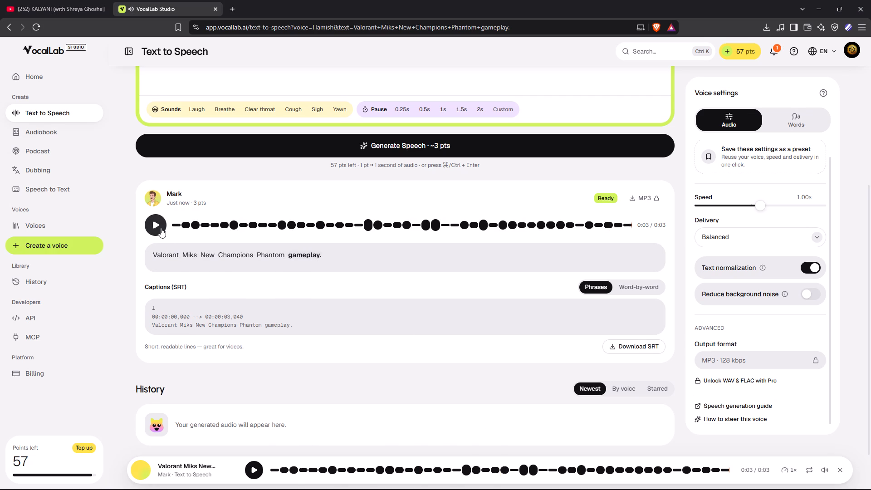
{"action": "left_click", "coordinate": [161, 228]}
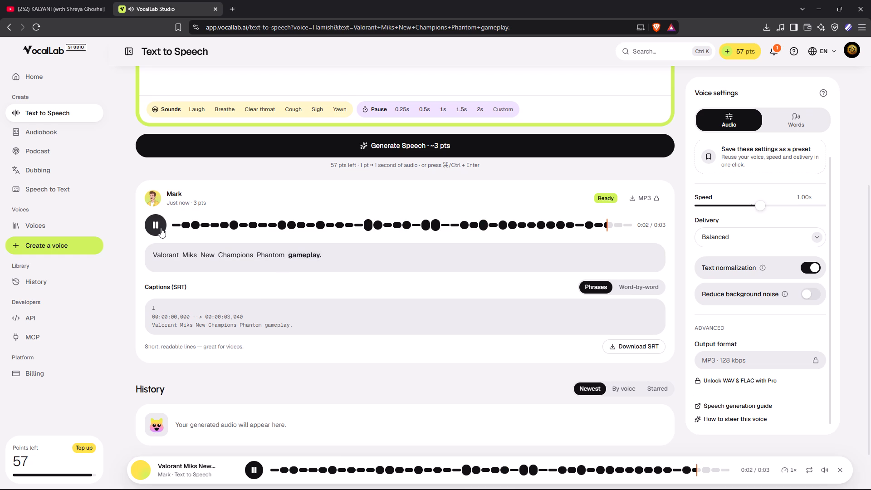
{"action": "left_click", "coordinate": [161, 228]}
{"action": "left_click", "coordinate": [546, 483]}
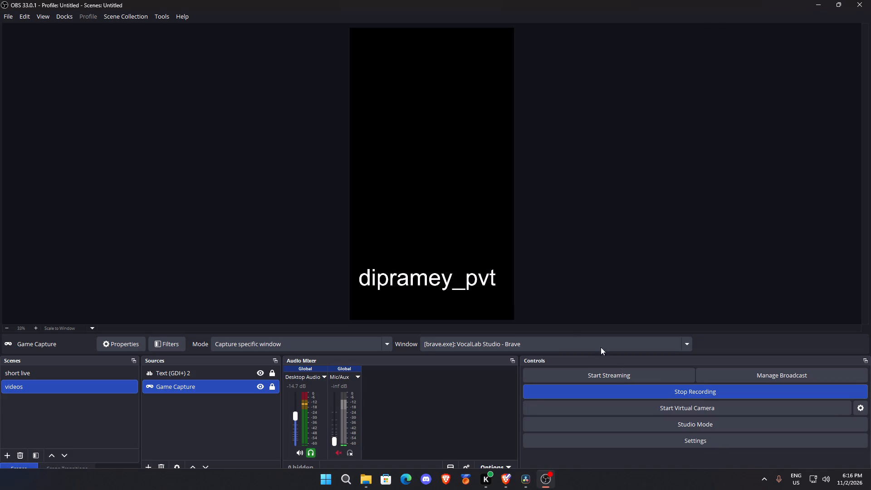
{"action": "left_click", "coordinate": [632, 389]}
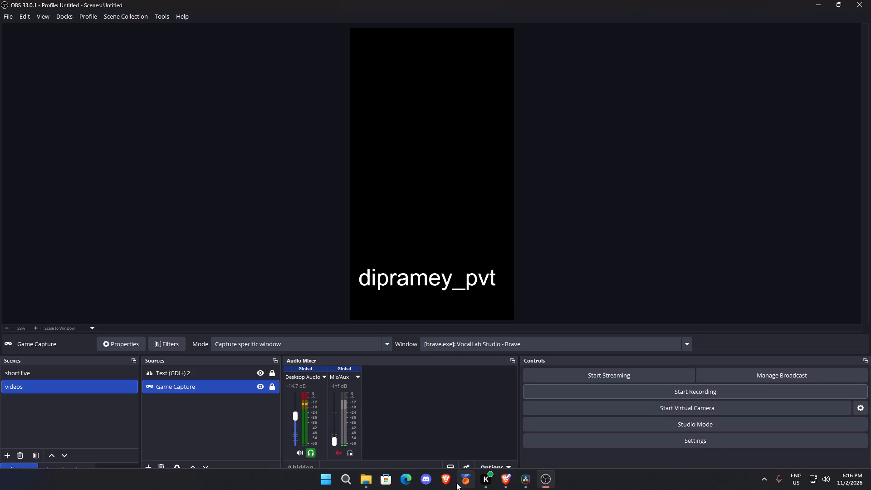
{"action": "left_click", "coordinate": [370, 482]}
{"action": "right_click", "coordinate": [465, 181]}
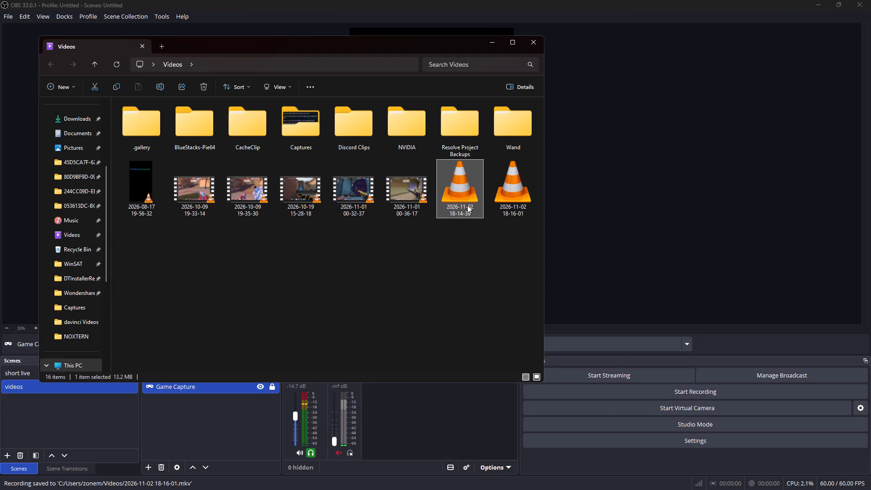
{"action": "left_click", "coordinate": [592, 196]}
{"action": "double_click", "coordinate": [469, 186]}
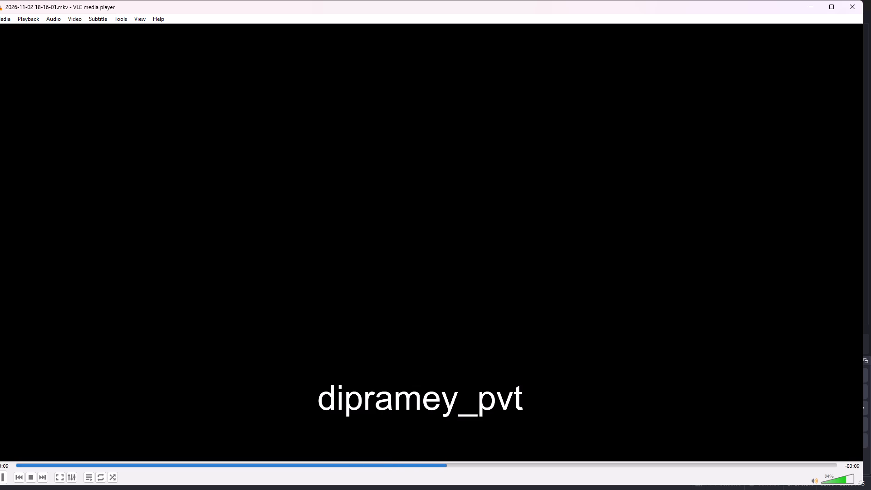
{"action": "left_click", "coordinate": [851, 7]}
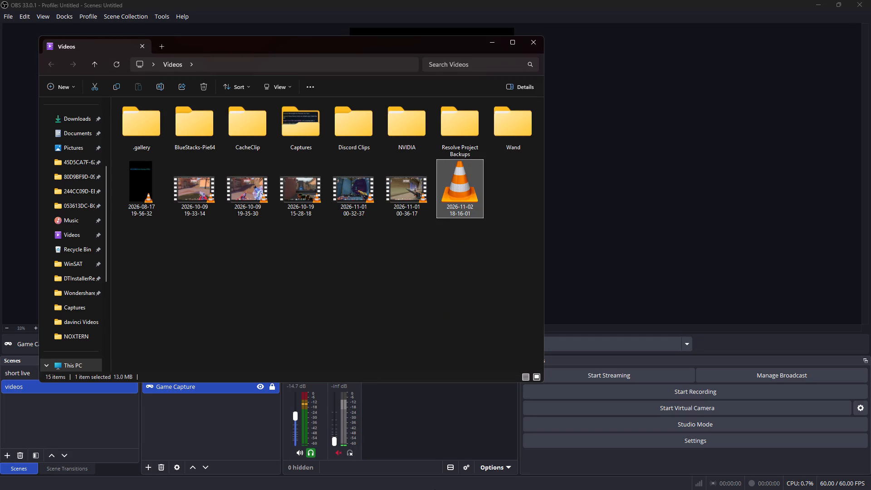
Switch to DaVinci Resolve and open the Import Media dialog for the valoyoutube project.
{"action": "left_click", "coordinate": [507, 480]}
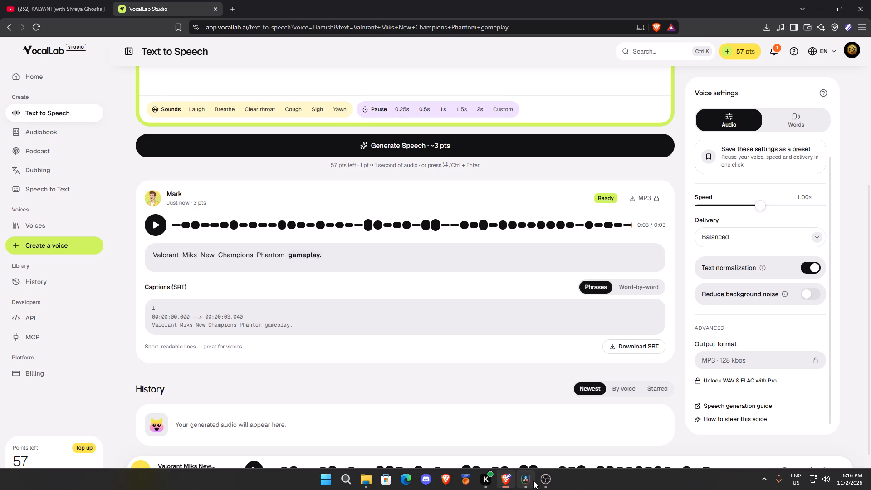
{"action": "left_click", "coordinate": [532, 481]}
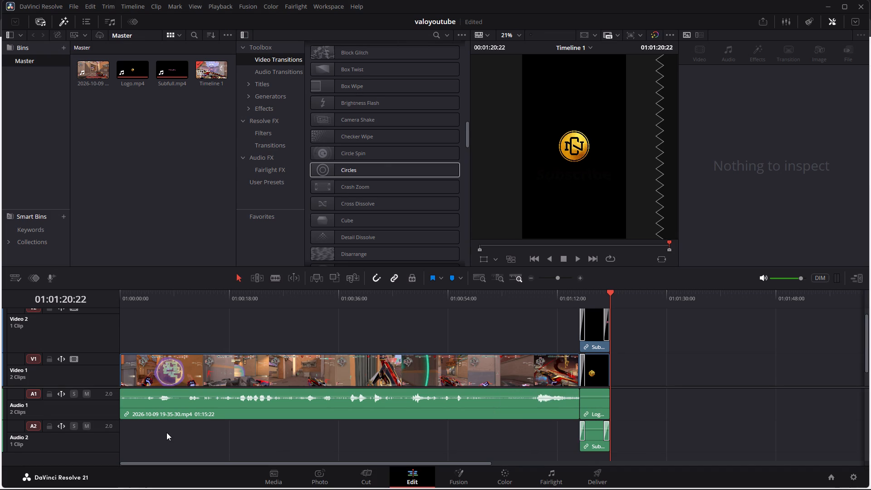
{"action": "left_click", "coordinate": [145, 153]}
{"action": "left_click", "coordinate": [78, 7]}
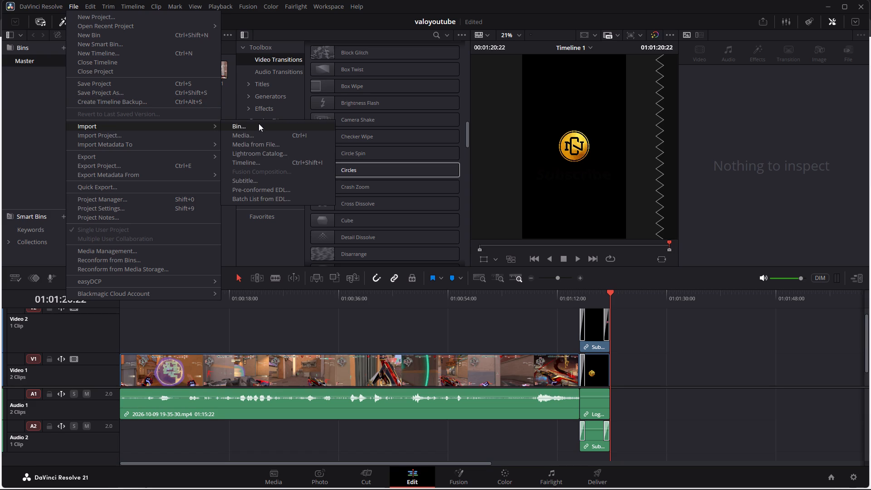
{"action": "left_click", "coordinate": [260, 132]}
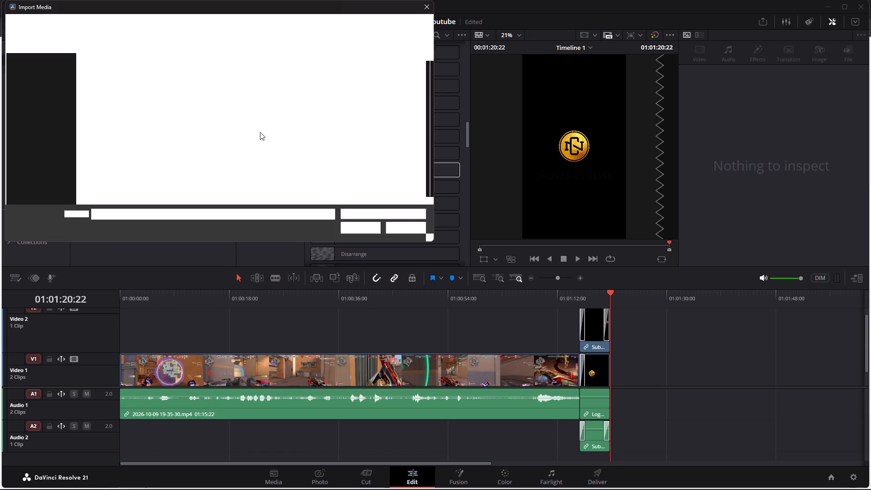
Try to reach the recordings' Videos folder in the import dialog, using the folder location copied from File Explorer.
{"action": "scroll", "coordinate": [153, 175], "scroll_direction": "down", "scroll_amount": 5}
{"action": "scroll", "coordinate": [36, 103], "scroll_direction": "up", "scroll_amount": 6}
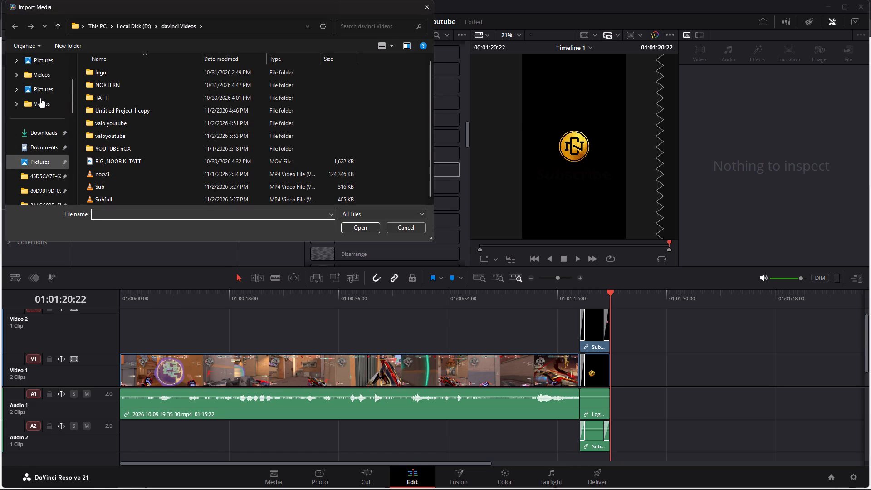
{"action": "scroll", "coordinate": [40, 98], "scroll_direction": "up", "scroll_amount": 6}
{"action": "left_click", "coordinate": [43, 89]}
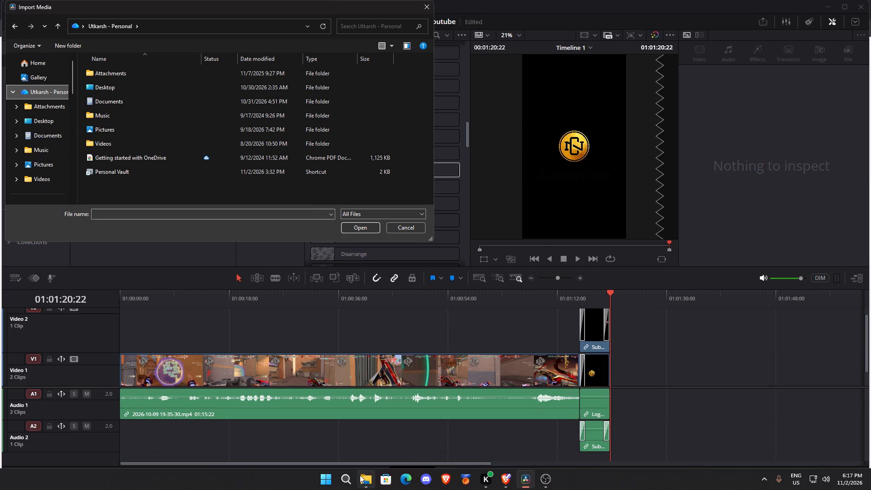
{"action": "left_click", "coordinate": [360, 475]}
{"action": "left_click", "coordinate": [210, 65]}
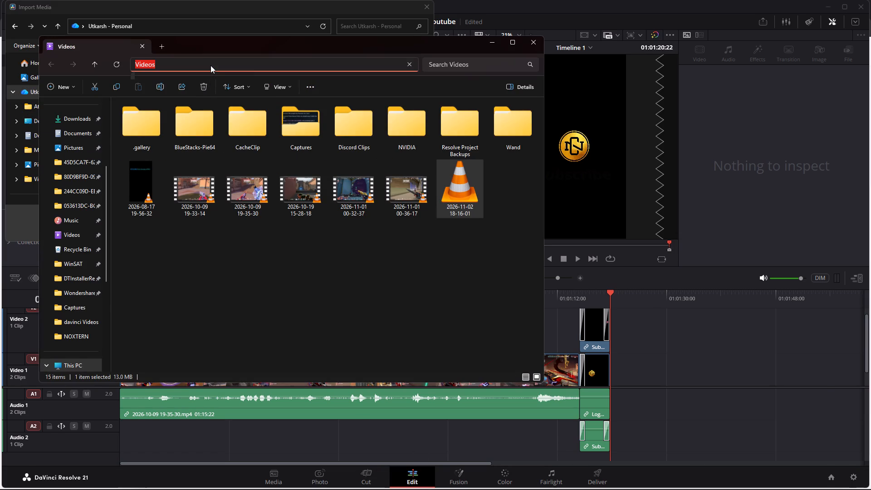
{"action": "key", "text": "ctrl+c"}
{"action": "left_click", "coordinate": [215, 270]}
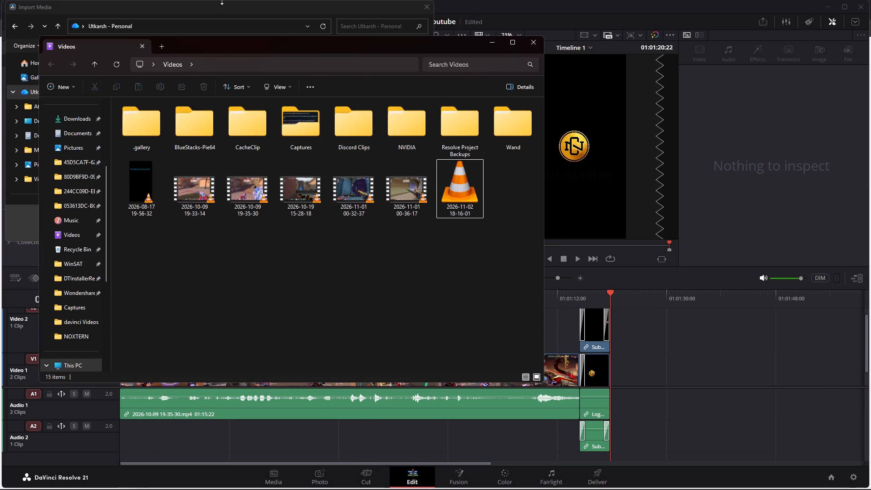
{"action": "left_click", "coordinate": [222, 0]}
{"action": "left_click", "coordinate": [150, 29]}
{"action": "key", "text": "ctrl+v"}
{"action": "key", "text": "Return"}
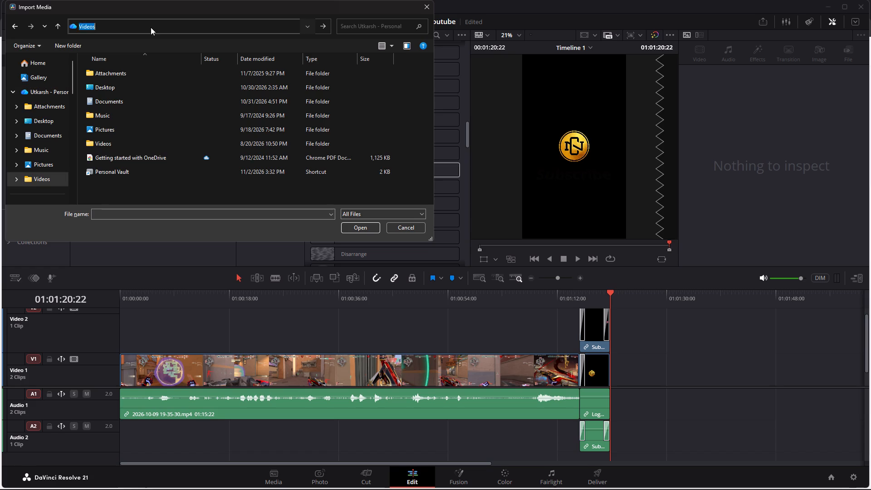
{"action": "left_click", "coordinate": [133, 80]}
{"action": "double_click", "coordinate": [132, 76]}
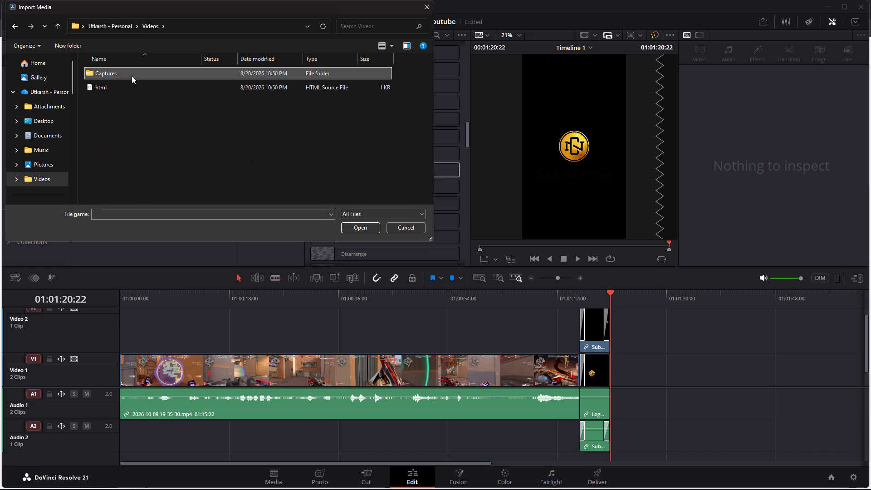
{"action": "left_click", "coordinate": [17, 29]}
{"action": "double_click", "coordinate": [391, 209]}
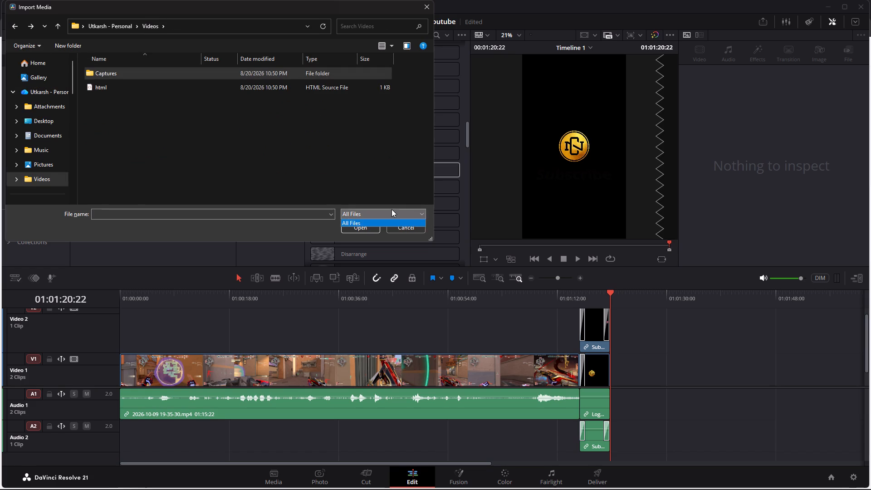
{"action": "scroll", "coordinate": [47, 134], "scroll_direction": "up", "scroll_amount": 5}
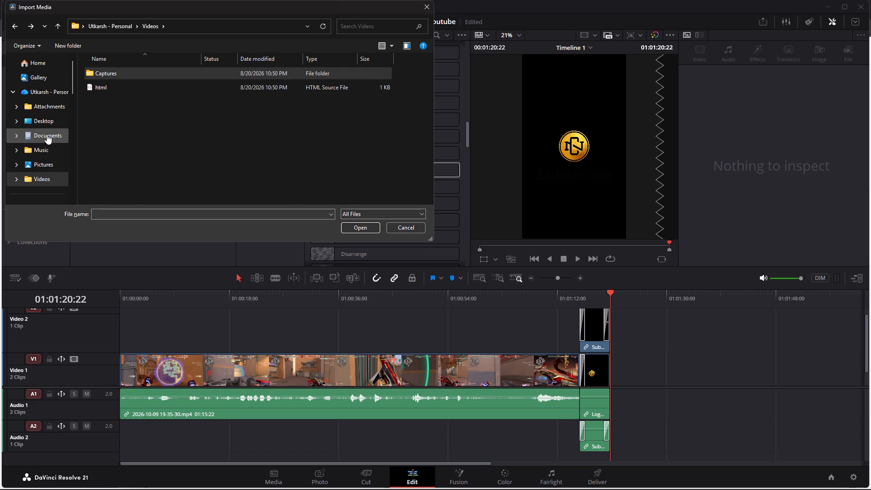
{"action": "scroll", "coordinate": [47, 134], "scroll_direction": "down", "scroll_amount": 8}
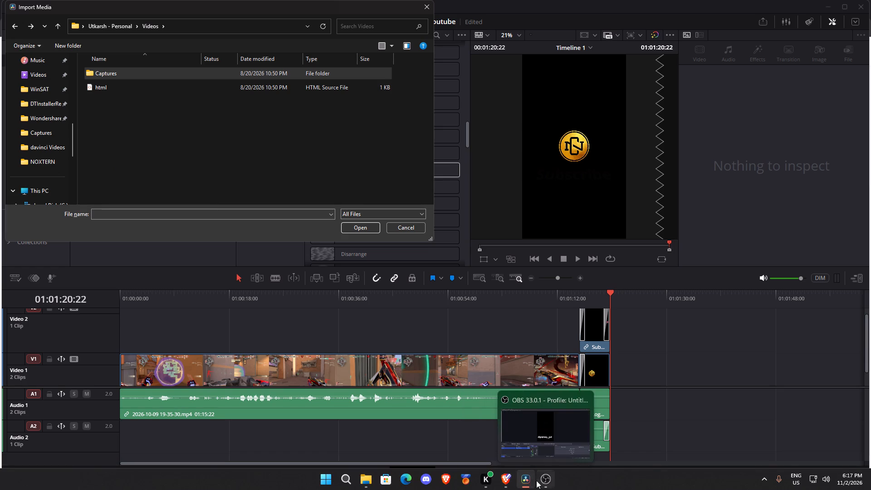
Switch to File Explorer and check where the Videos folder with the recordings is located.
{"action": "left_click", "coordinate": [362, 475]}
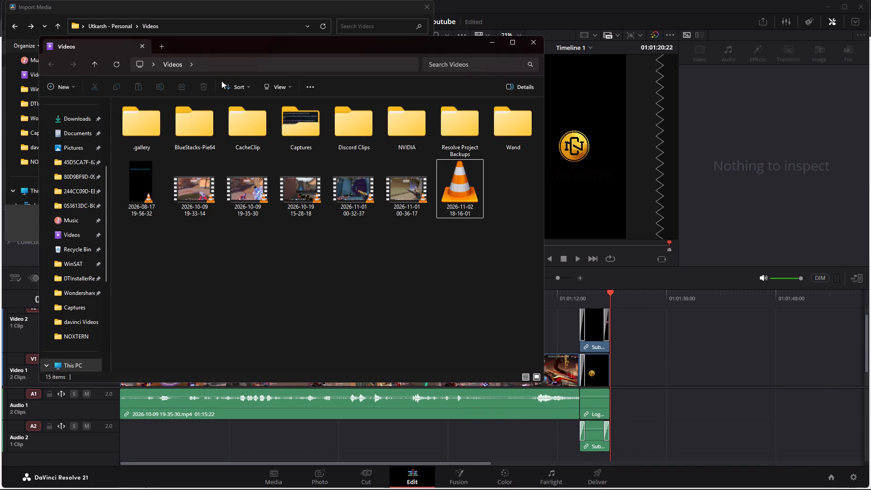
{"action": "scroll", "coordinate": [95, 261], "scroll_direction": "down", "scroll_amount": 3}
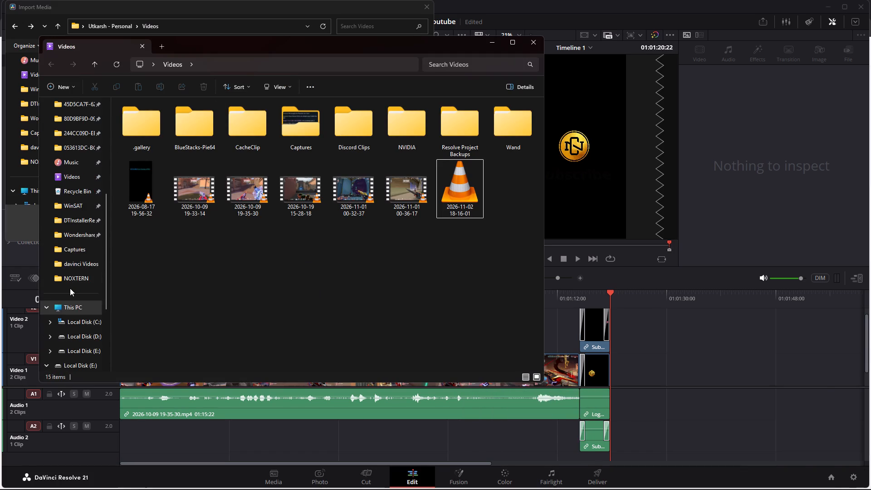
{"action": "scroll", "coordinate": [70, 288], "scroll_direction": "down", "scroll_amount": 2}
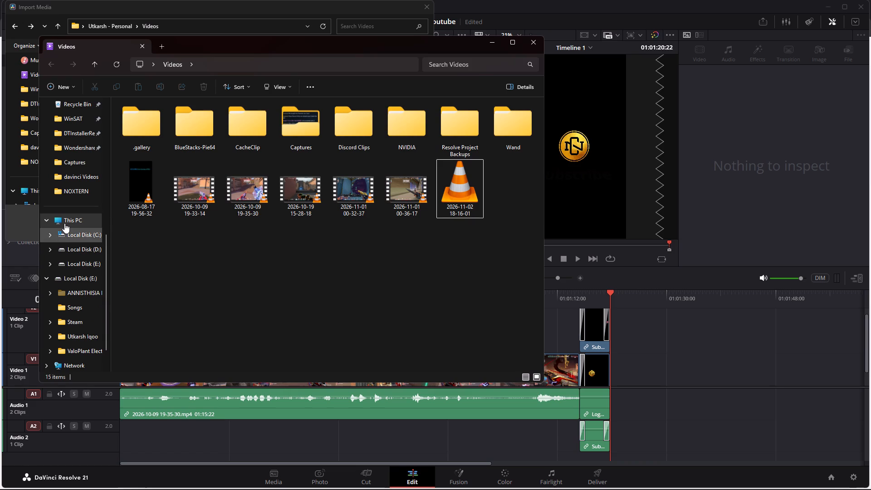
{"action": "scroll", "coordinate": [83, 349], "scroll_direction": "down", "scroll_amount": 6}
{"action": "scroll", "coordinate": [83, 335], "scroll_direction": "up", "scroll_amount": 3}
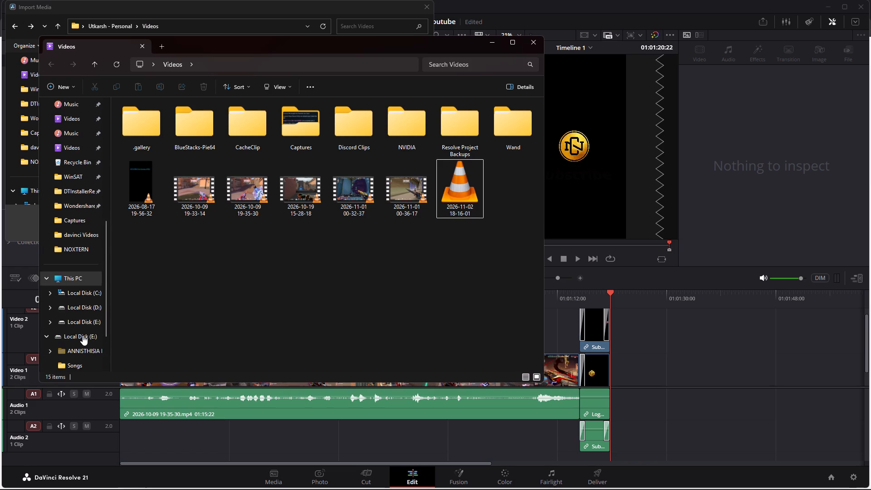
{"action": "left_click", "coordinate": [81, 277]}
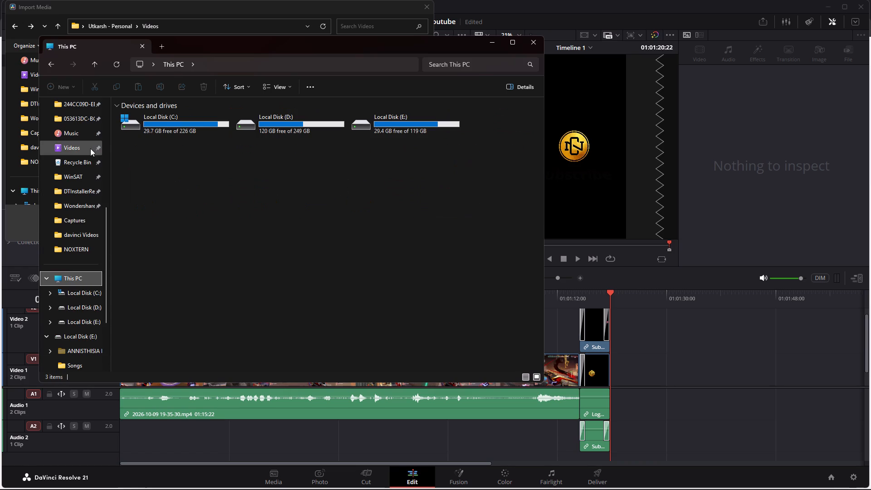
{"action": "left_click", "coordinate": [75, 147]}
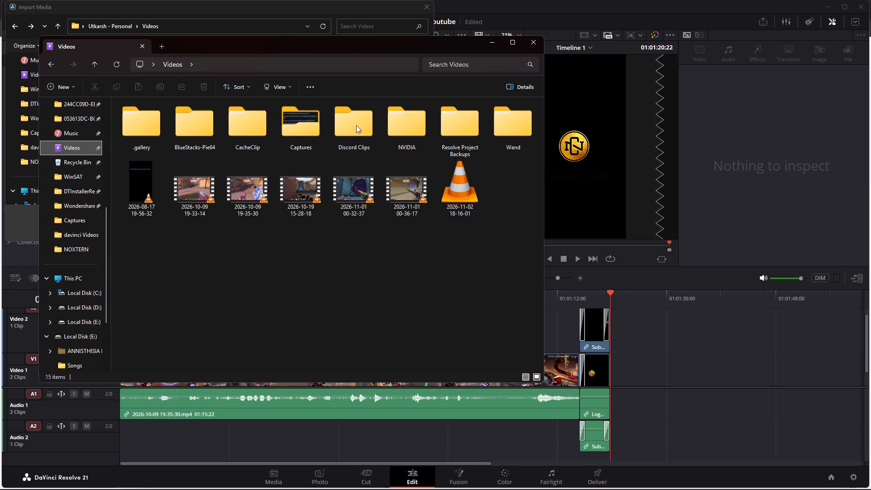
{"action": "left_click", "coordinate": [461, 0]}
{"action": "left_click", "coordinate": [43, 72]}
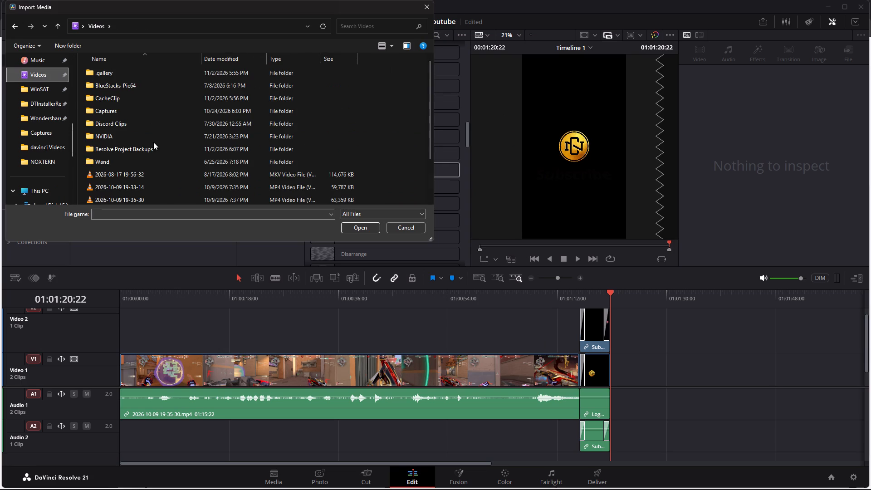
{"action": "scroll", "coordinate": [157, 154], "scroll_direction": "down", "scroll_amount": 11}
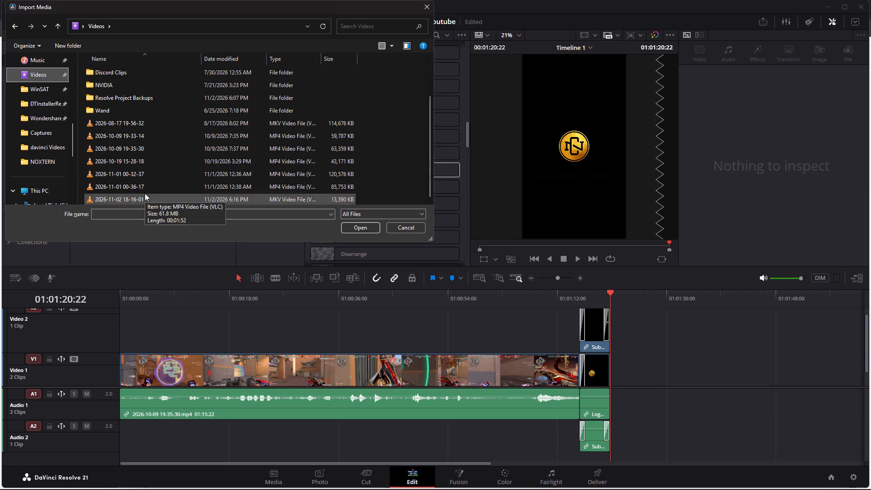
{"action": "left_click", "coordinate": [139, 197]}
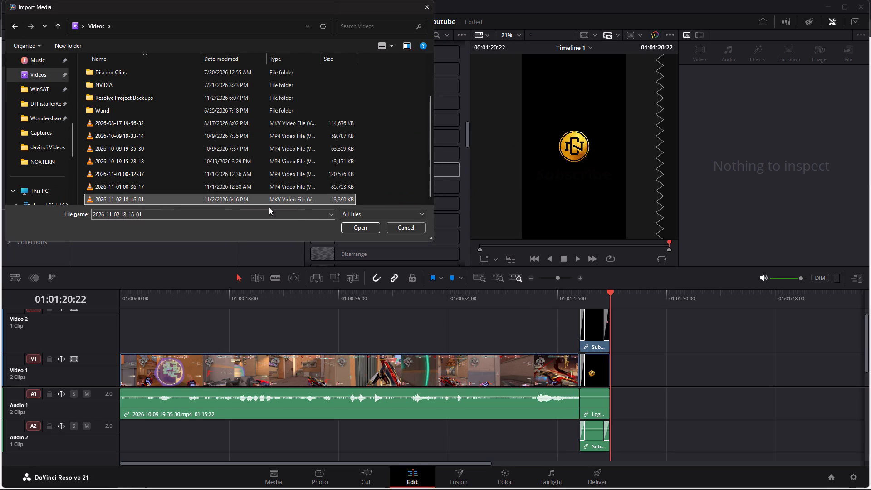
{"action": "left_click", "coordinate": [352, 226]}
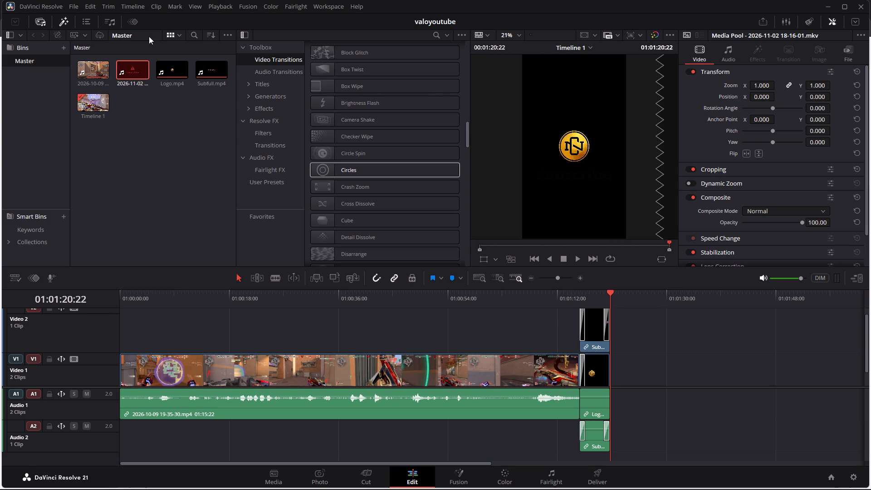
{"action": "left_click", "coordinate": [61, 24]}
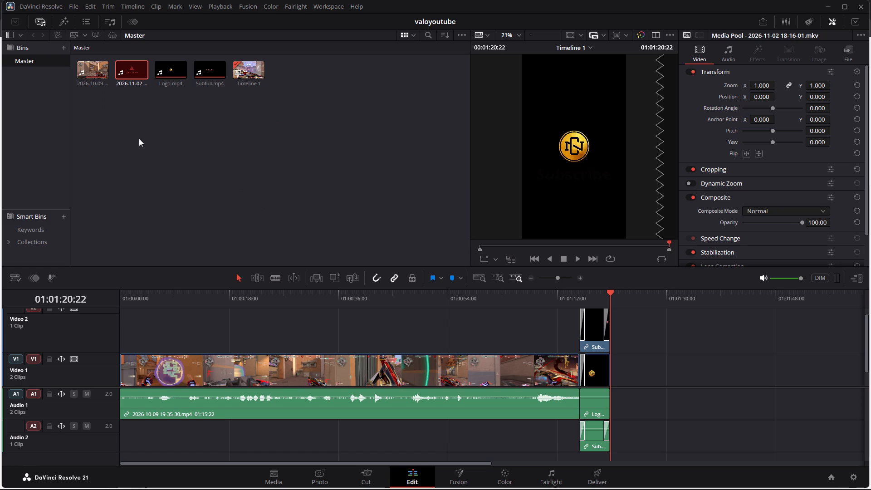
{"action": "left_click_drag", "start_coordinate": [132, 71], "coordinate": [128, 442]}
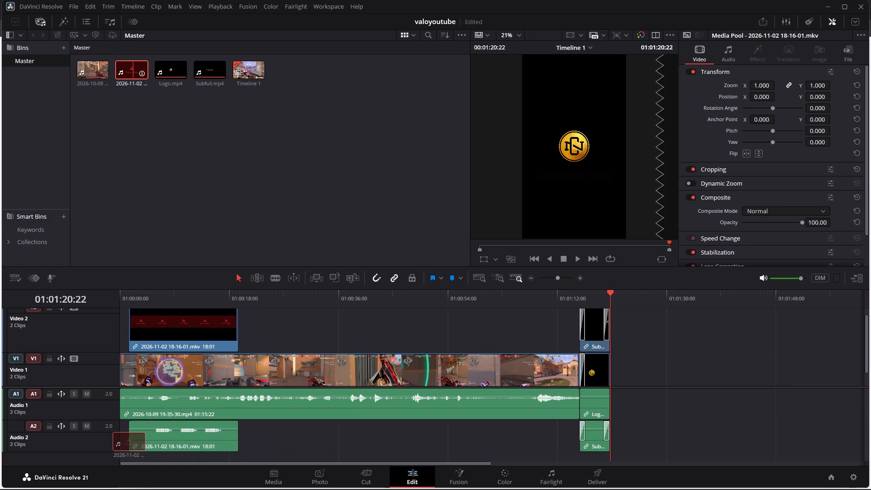
{"action": "left_click_drag", "start_coordinate": [128, 442], "coordinate": [115, 442]}
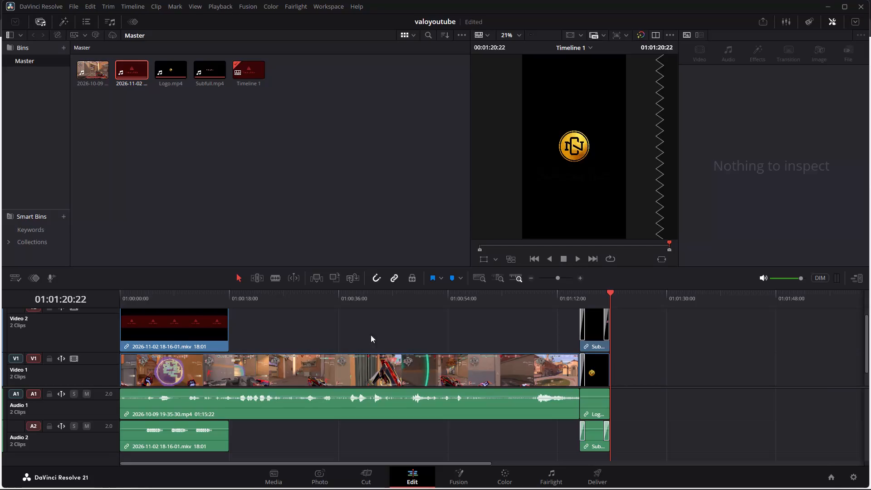
{"action": "left_click_drag", "start_coordinate": [610, 293], "coordinate": [118, 316]}
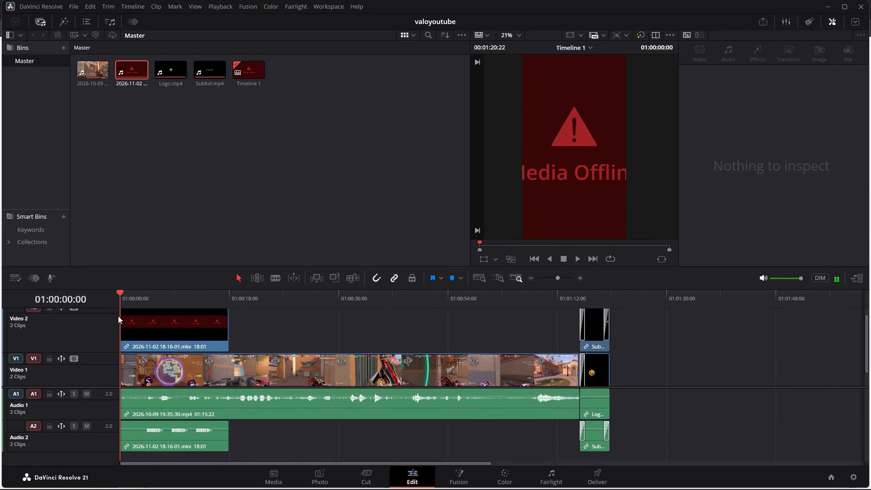
{"action": "left_click_drag", "start_coordinate": [118, 316], "coordinate": [117, 316]}
{"action": "left_click", "coordinate": [172, 324]}
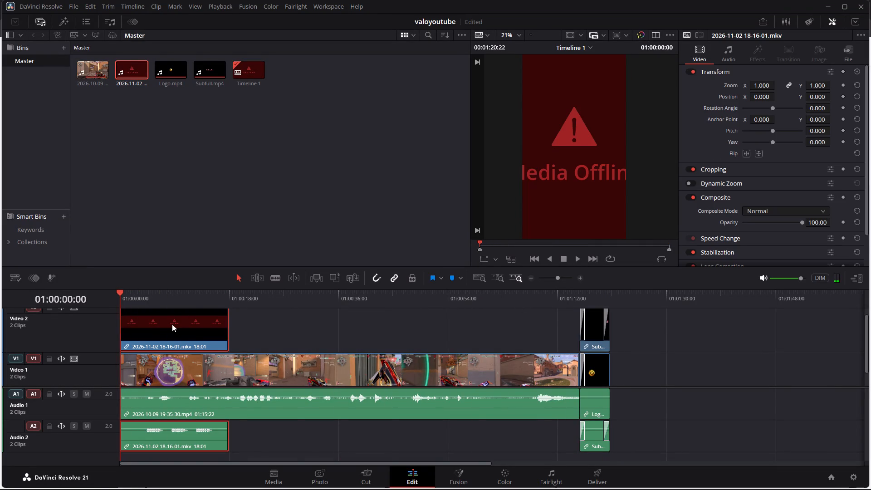
{"action": "left_click", "coordinate": [172, 324]}
{"action": "left_click", "coordinate": [212, 328]}
{"action": "double_click", "coordinate": [212, 328]}
{"action": "left_click", "coordinate": [197, 439]}
{"action": "right_click", "coordinate": [189, 433]}
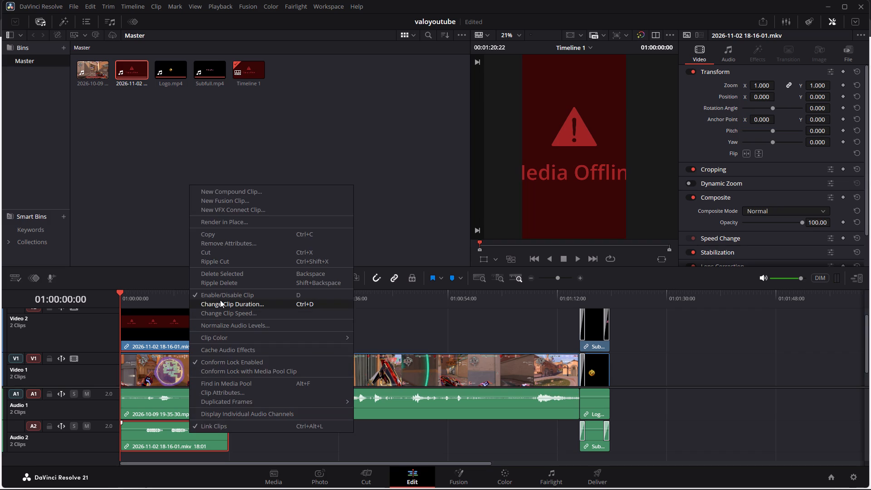
{"action": "left_click", "coordinate": [220, 297]}
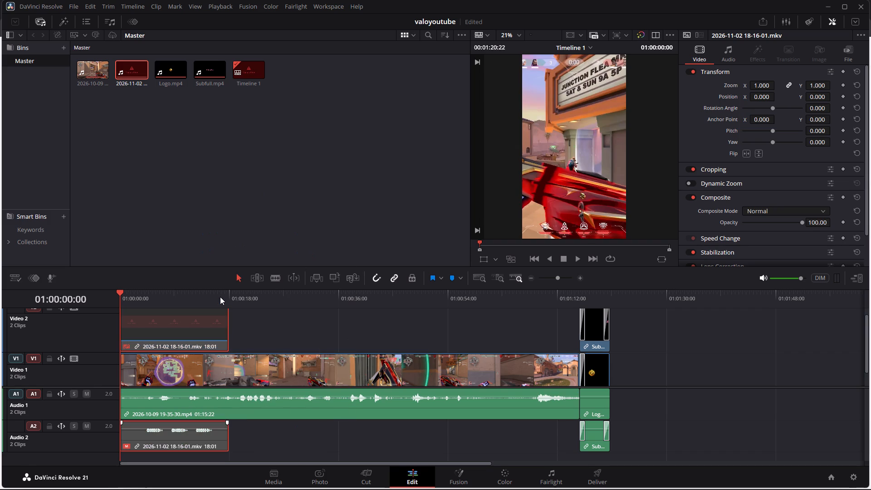
Play the timeline from the start to check picture and sound with the voice-over recording disabled.
{"action": "left_click", "coordinate": [174, 442]}
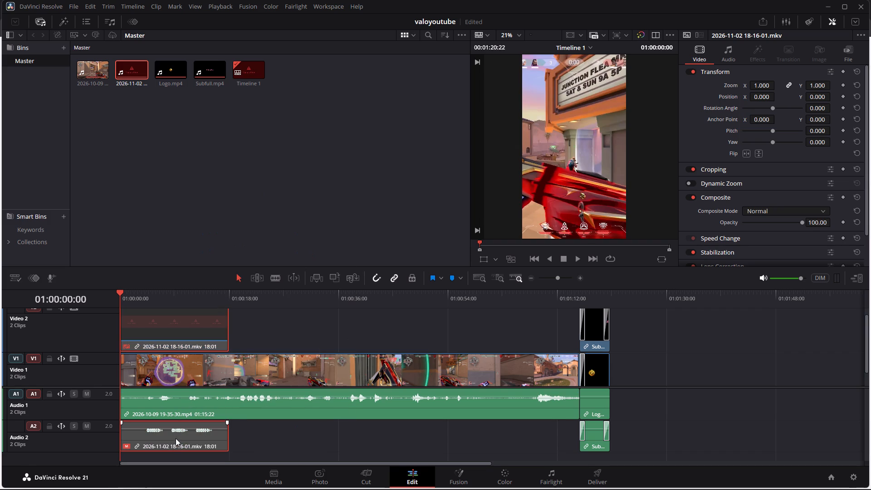
{"action": "left_click", "coordinate": [176, 438]}
{"action": "left_click", "coordinate": [577, 259]}
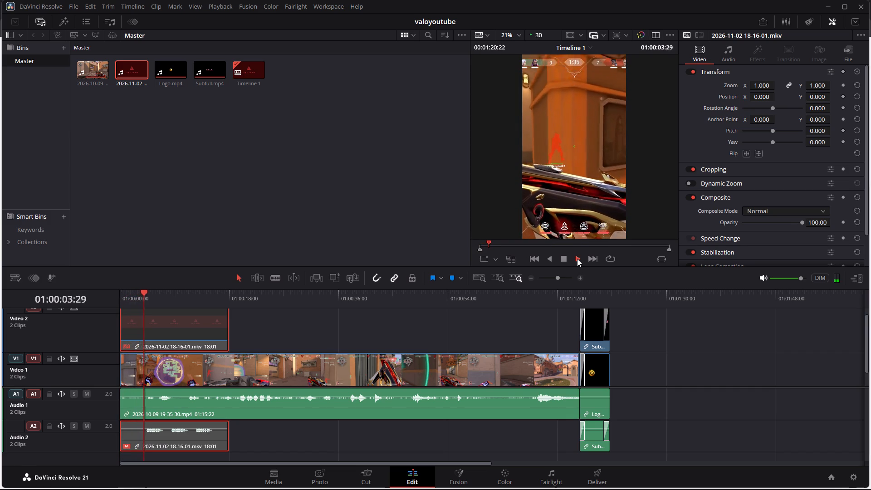
{"action": "left_click", "coordinate": [577, 259]}
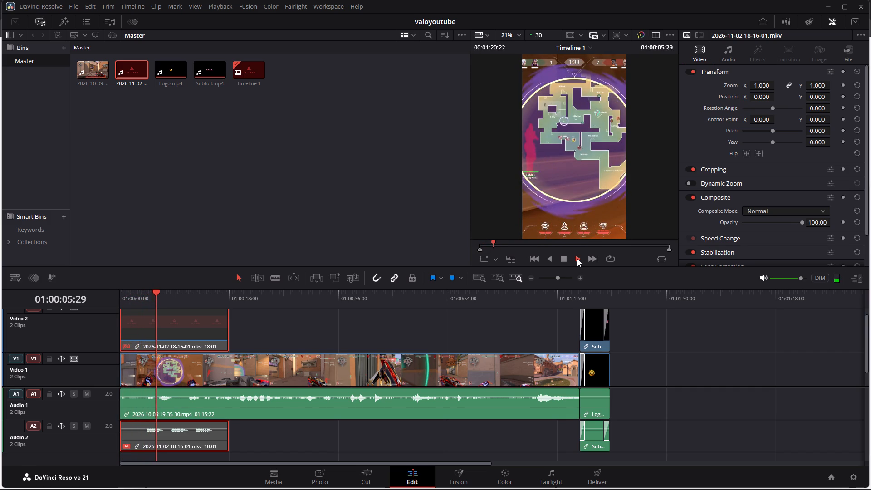
{"action": "left_click_drag", "start_coordinate": [164, 291], "coordinate": [112, 292]}
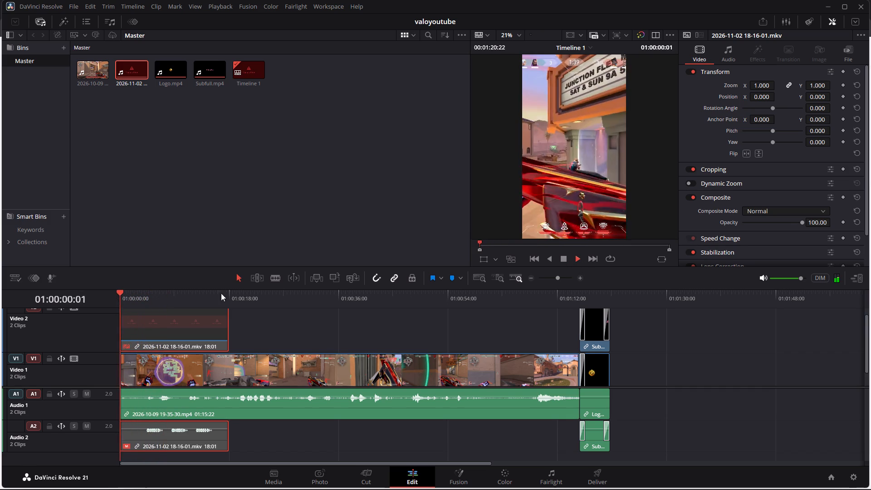
{"action": "left_click", "coordinate": [563, 260]}
{"action": "left_click_drag", "start_coordinate": [123, 290], "coordinate": [119, 290]}
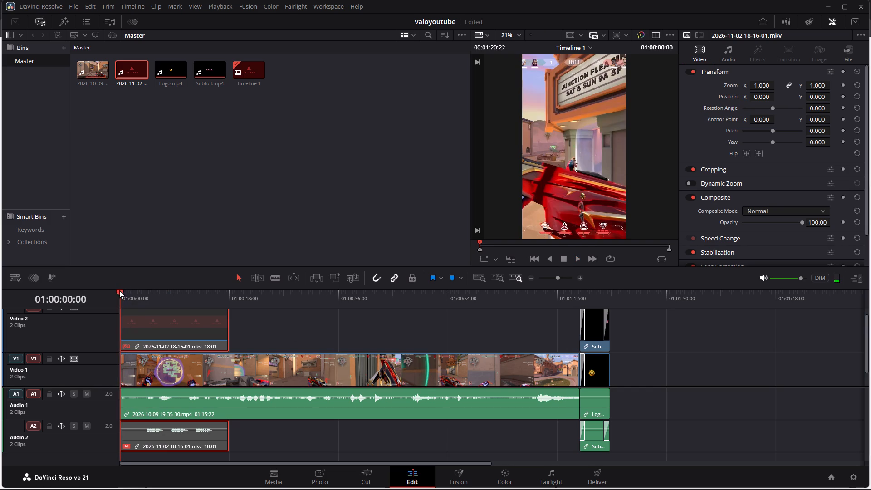
{"action": "left_click_drag", "start_coordinate": [119, 290], "coordinate": [118, 290]}
{"action": "right_click", "coordinate": [149, 342]}
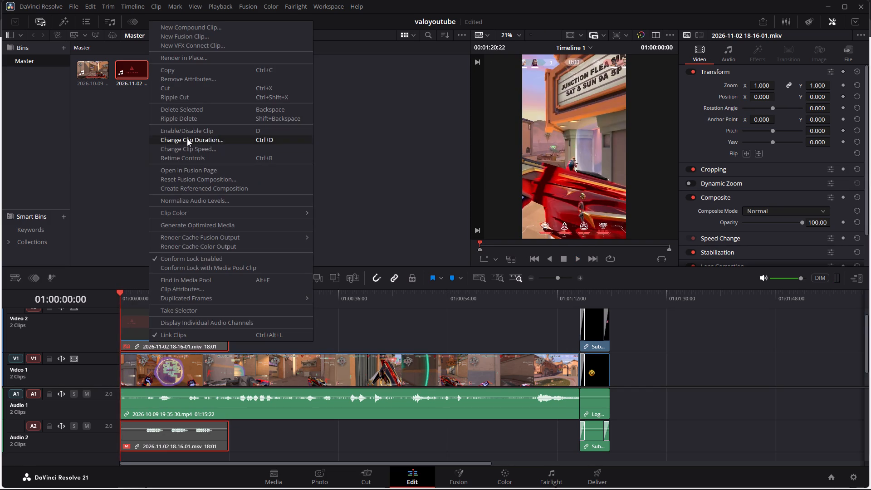
{"action": "left_click", "coordinate": [189, 131]}
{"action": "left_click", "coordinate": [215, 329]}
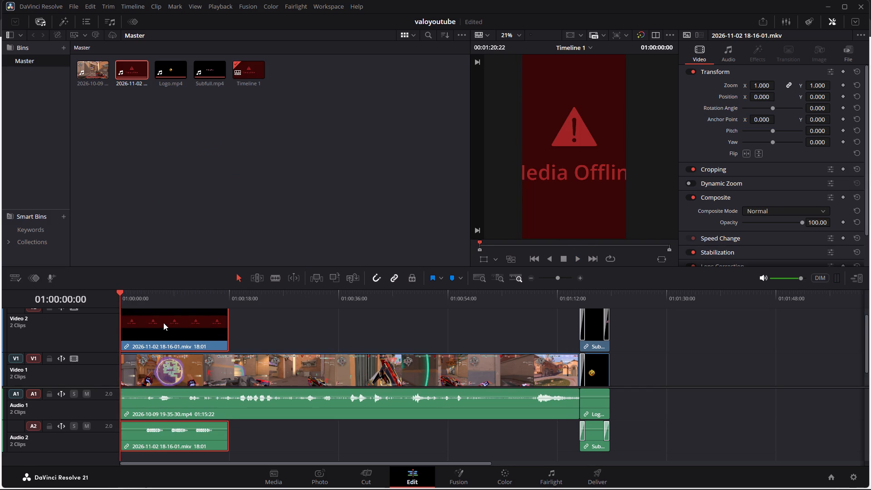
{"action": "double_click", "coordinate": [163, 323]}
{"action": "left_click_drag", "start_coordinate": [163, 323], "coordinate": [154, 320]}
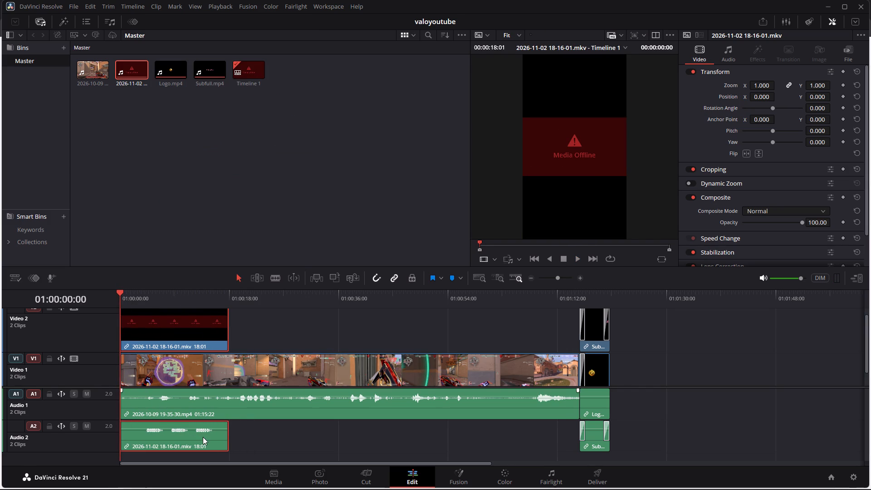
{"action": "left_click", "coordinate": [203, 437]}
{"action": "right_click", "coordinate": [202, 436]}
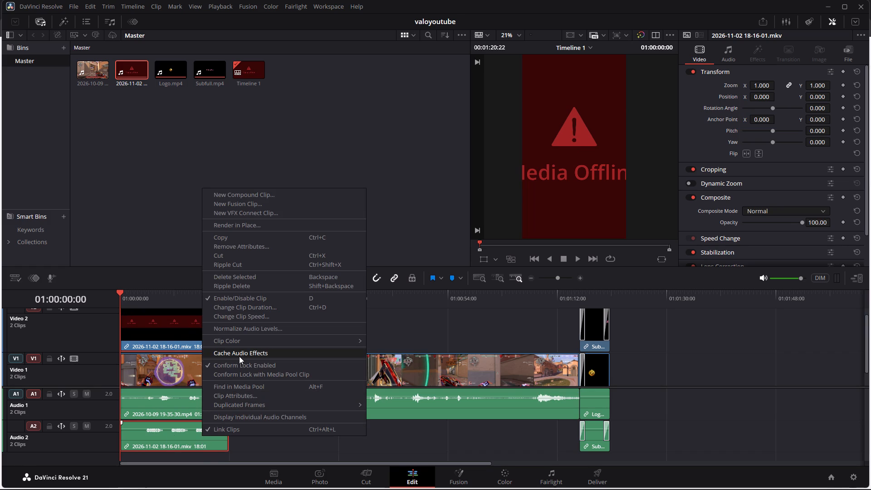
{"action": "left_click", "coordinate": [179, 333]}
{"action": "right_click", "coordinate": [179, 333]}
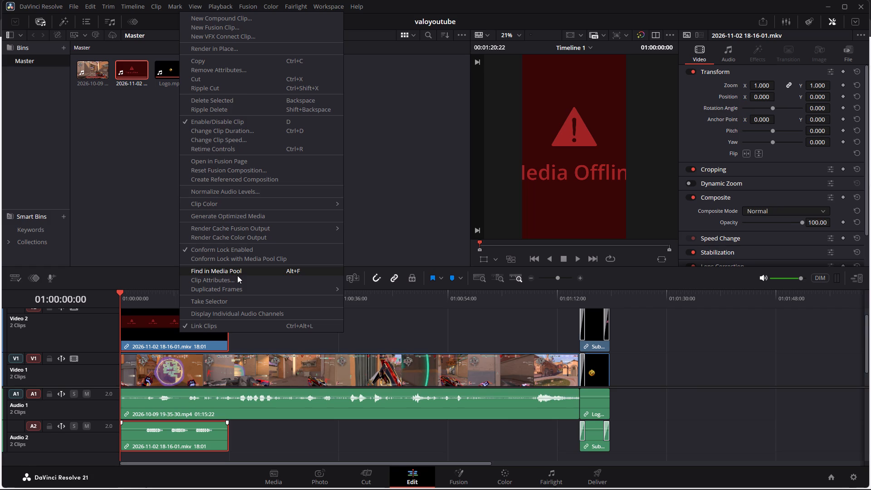
Switch to the Brave browser, resume the KALYANI music video on YouTube and adjust its player volume.
{"action": "key", "text": "ctrl+Escape"}
{"action": "left_click", "coordinate": [504, 479]}
{"action": "left_click", "coordinate": [35, 0]}
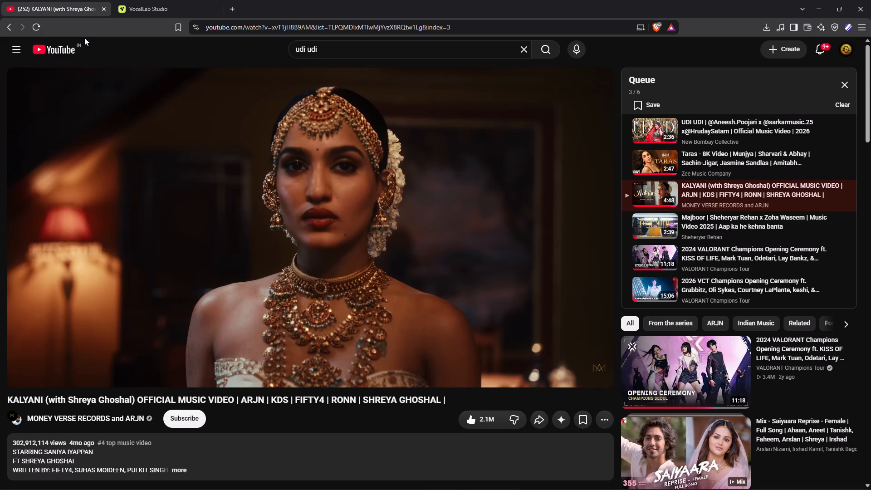
{"action": "left_click", "coordinate": [382, 253]}
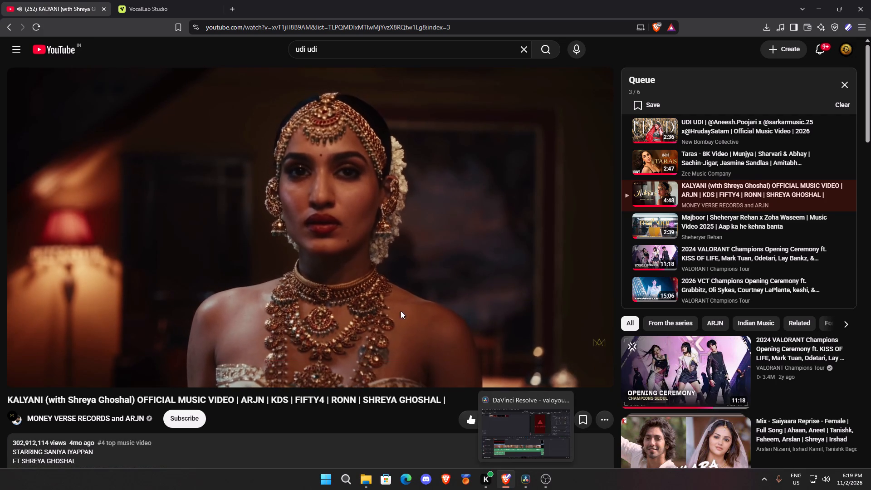
{"action": "left_click", "coordinate": [114, 377]}
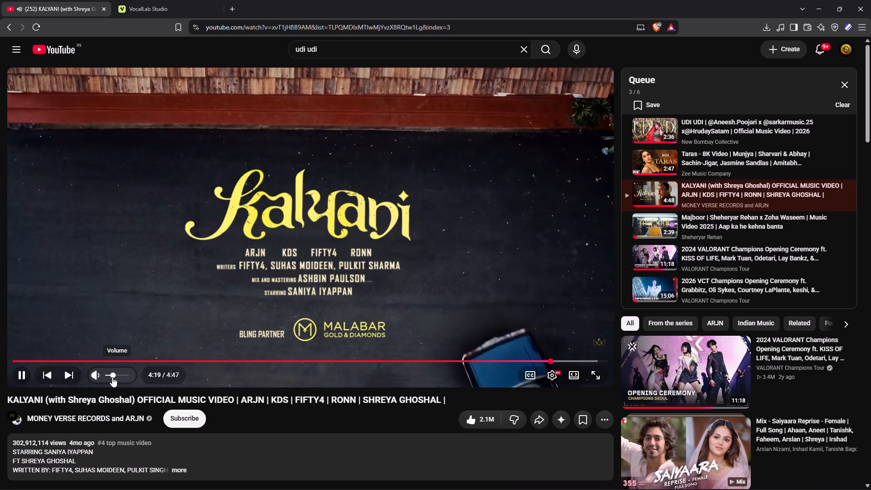
Close the VocalLab Studio browser tab and return to the DaVinci Resolve project.
{"action": "left_click", "coordinate": [146, 0]}
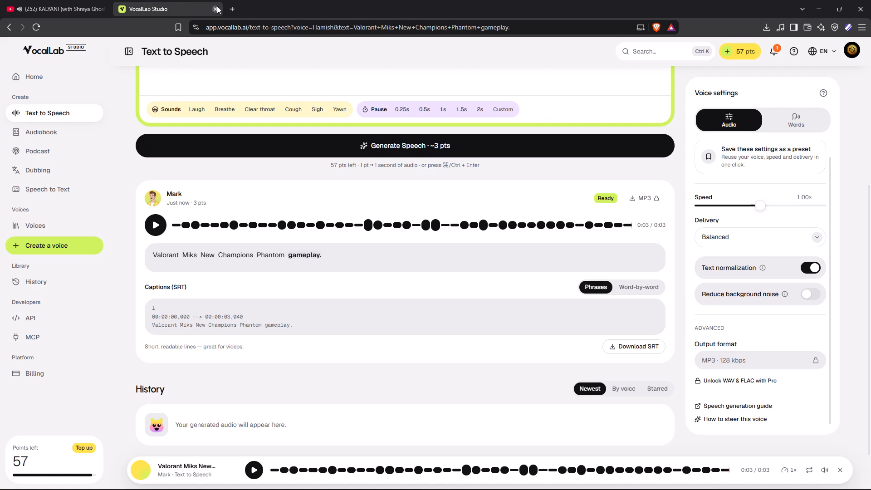
{"action": "left_click", "coordinate": [217, 6]}
{"action": "left_click", "coordinate": [826, 10]}
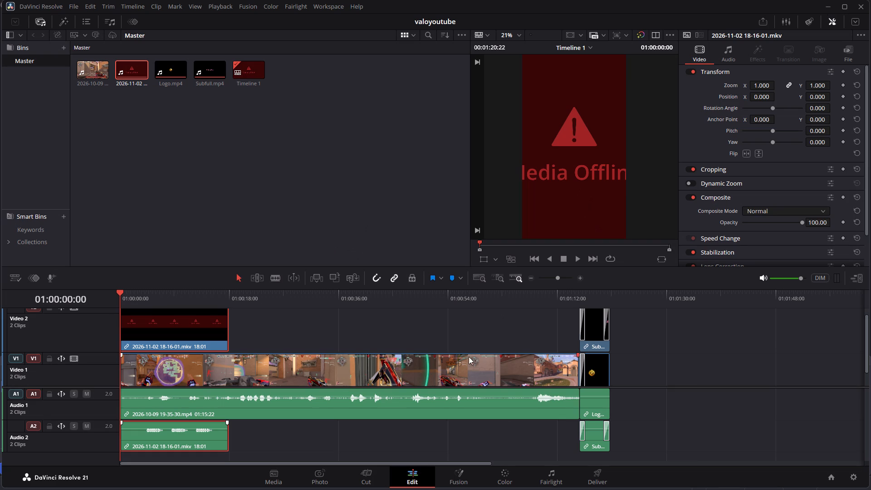
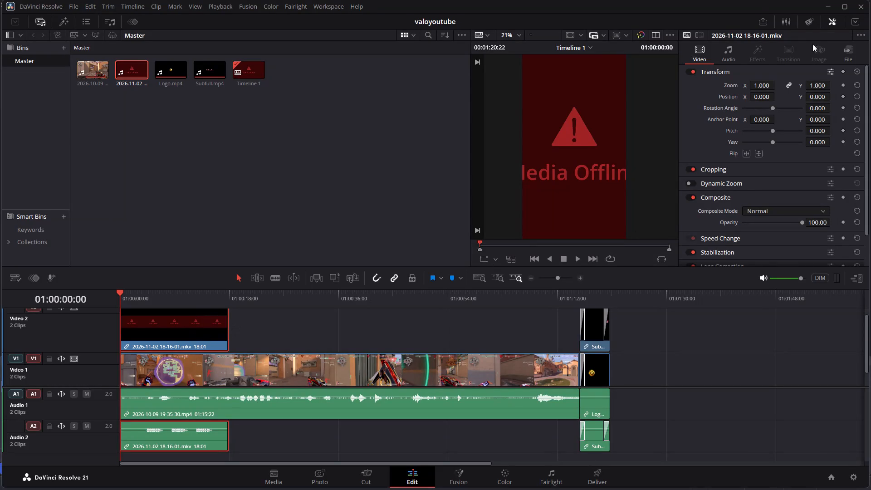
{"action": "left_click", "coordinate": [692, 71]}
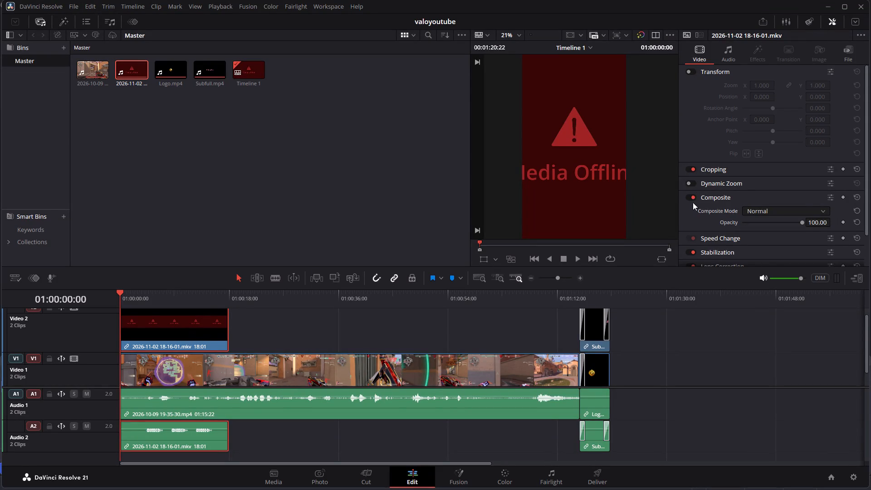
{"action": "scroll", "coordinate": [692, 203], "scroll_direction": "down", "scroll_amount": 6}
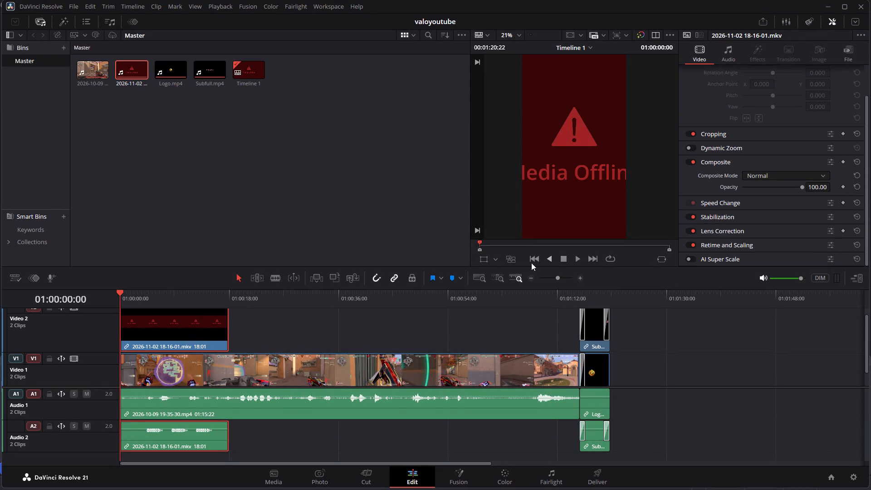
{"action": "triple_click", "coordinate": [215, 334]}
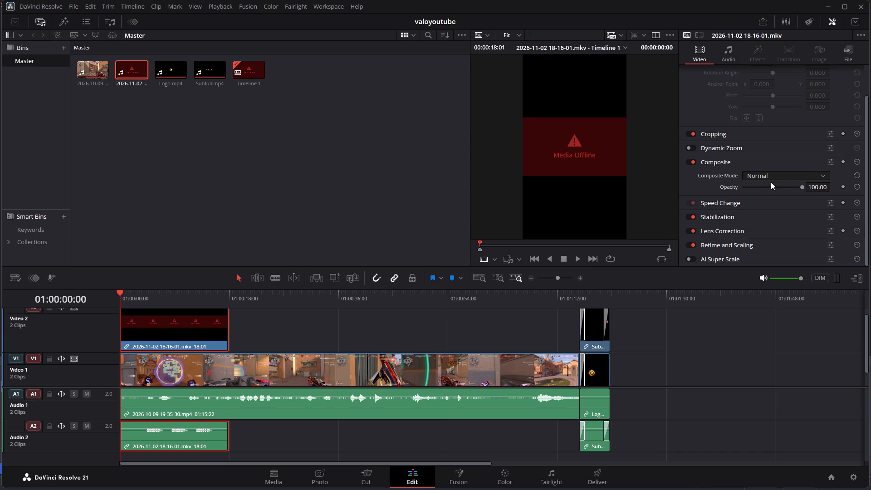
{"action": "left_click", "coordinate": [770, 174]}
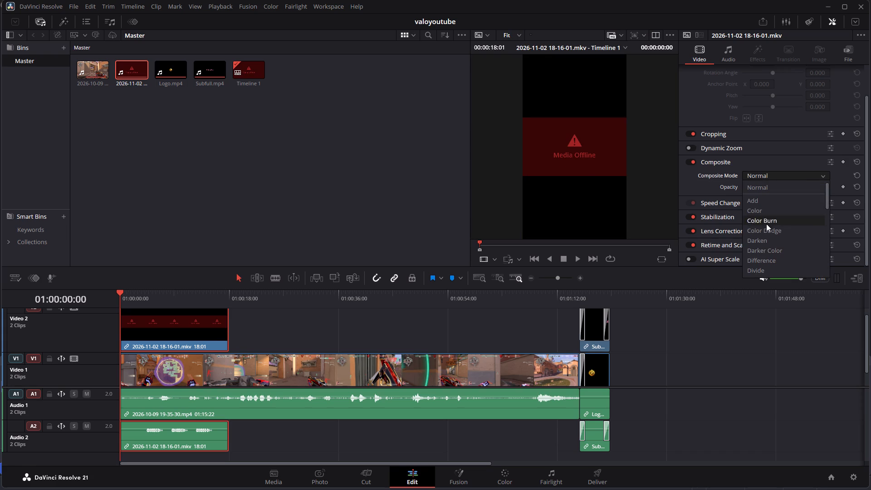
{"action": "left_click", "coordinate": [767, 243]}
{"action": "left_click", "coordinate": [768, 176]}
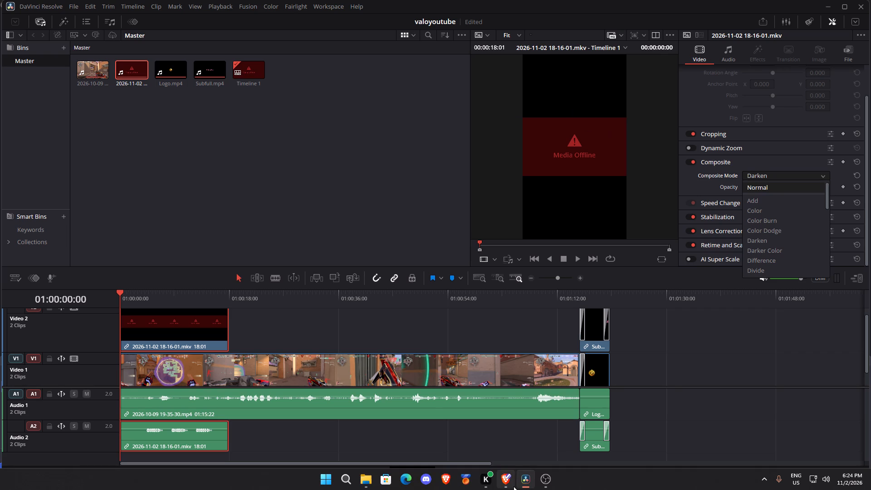
Switch to OBS Studio, close it, and return to the DaVinci Resolve project.
{"action": "left_click", "coordinate": [510, 485]}
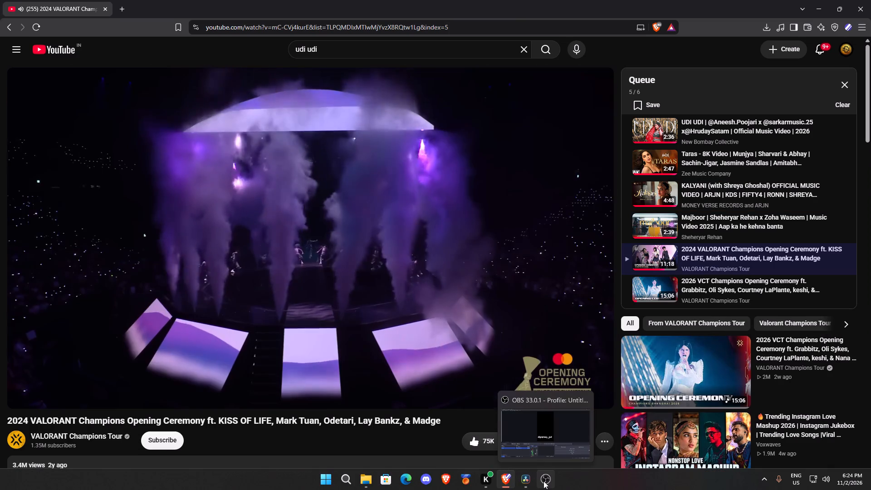
{"action": "left_click", "coordinate": [530, 480]}
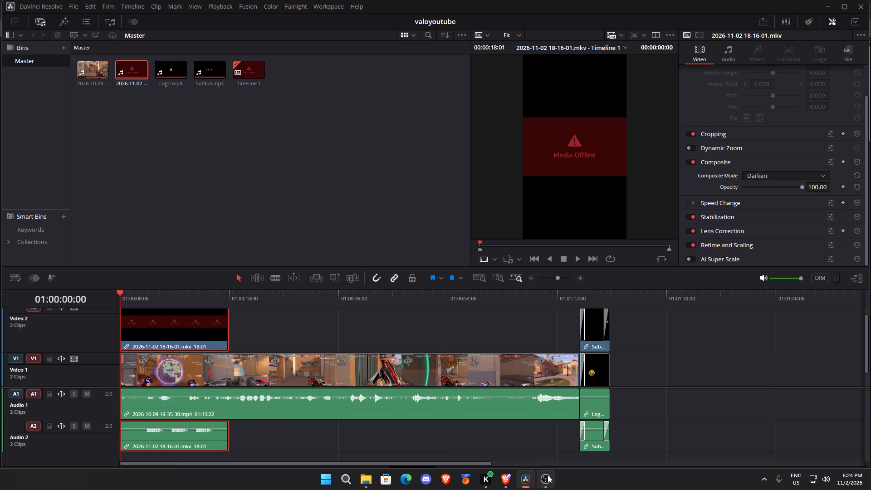
{"action": "left_click", "coordinate": [547, 475]}
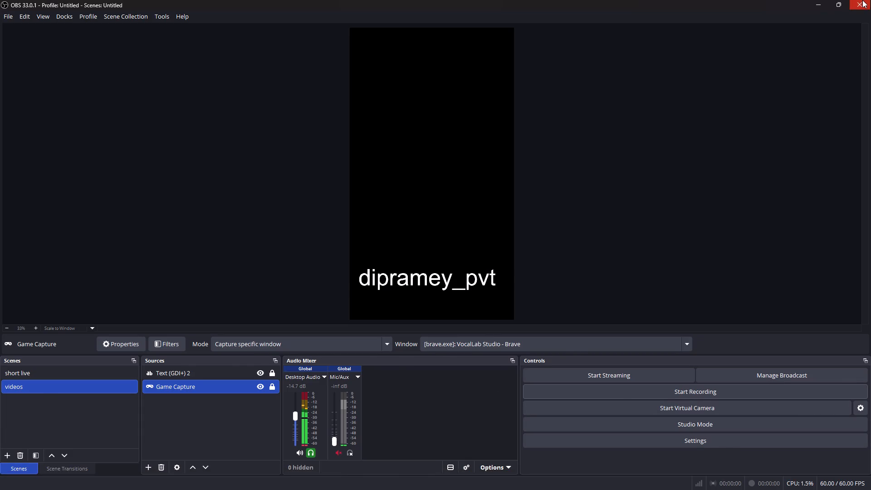
{"action": "left_click", "coordinate": [862, 0]}
{"action": "left_click", "coordinate": [531, 485]}
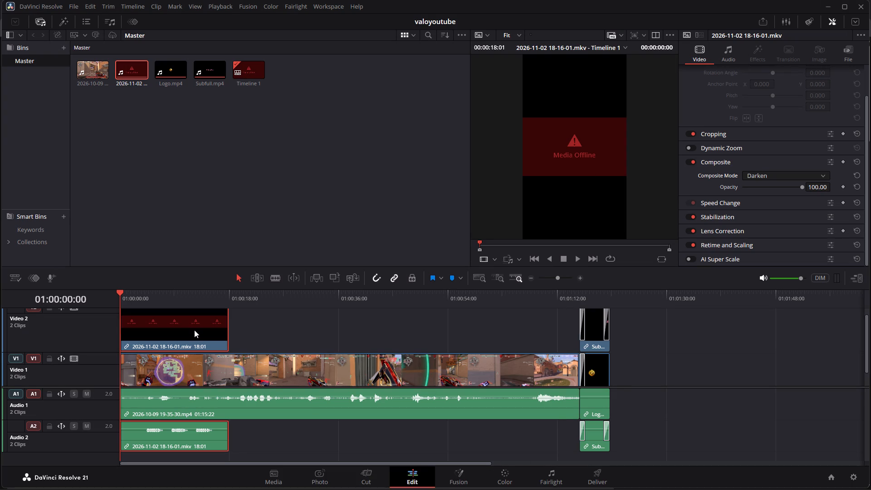
Switch to the Brave browser, adjust the YouTube player volume of the 2024 VALORANT Champions video, and return to DaVinci Resolve.
{"action": "left_click", "coordinate": [514, 485]}
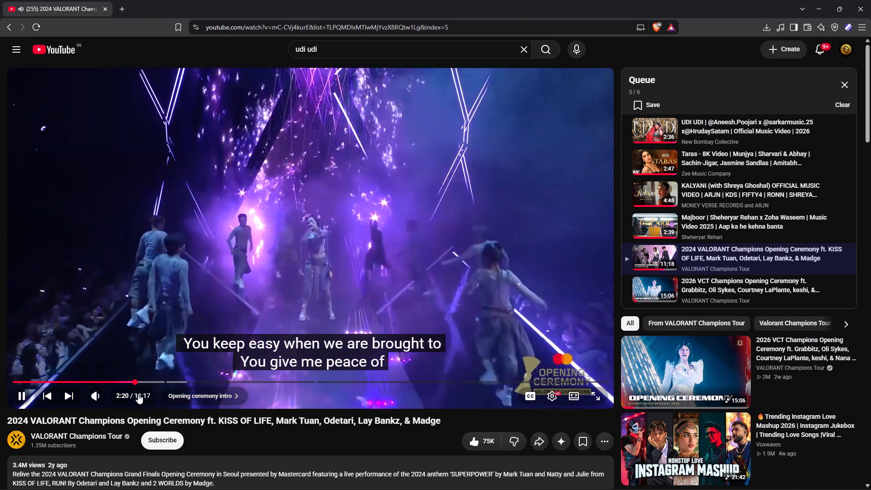
{"action": "left_click", "coordinate": [112, 399]}
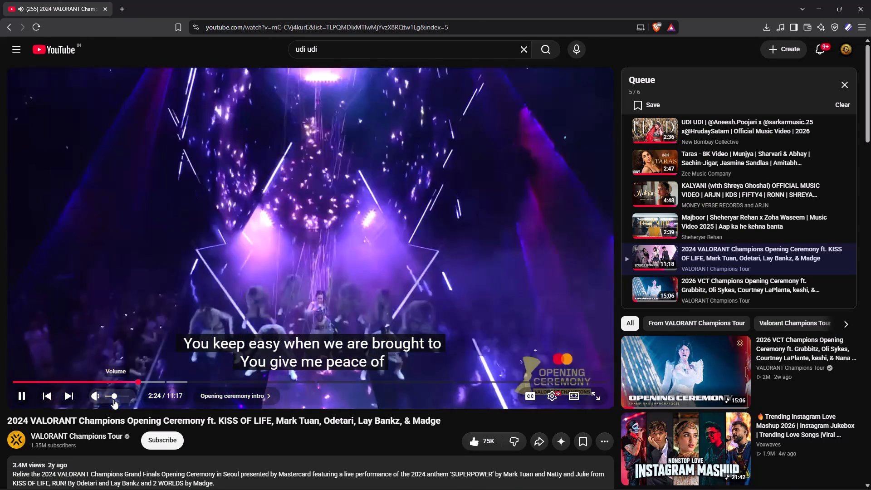
{"action": "left_click", "coordinate": [116, 397]}
{"action": "left_click", "coordinate": [117, 397]}
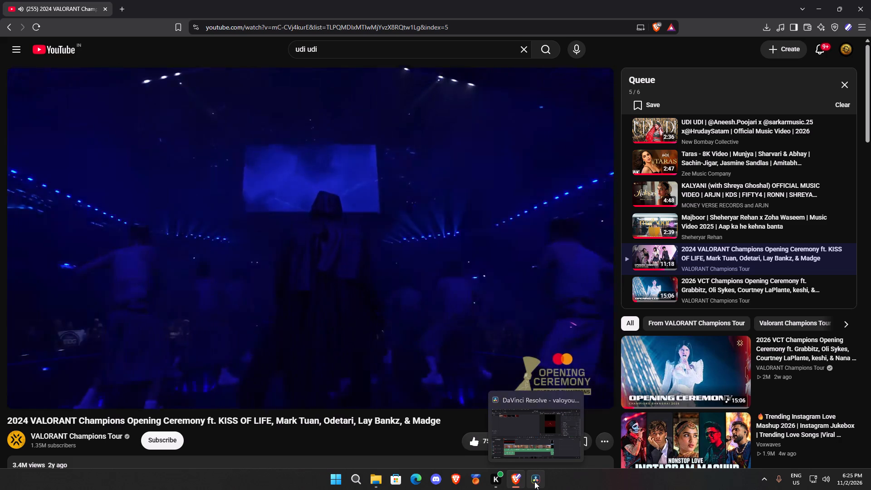
{"action": "left_click", "coordinate": [534, 481]}
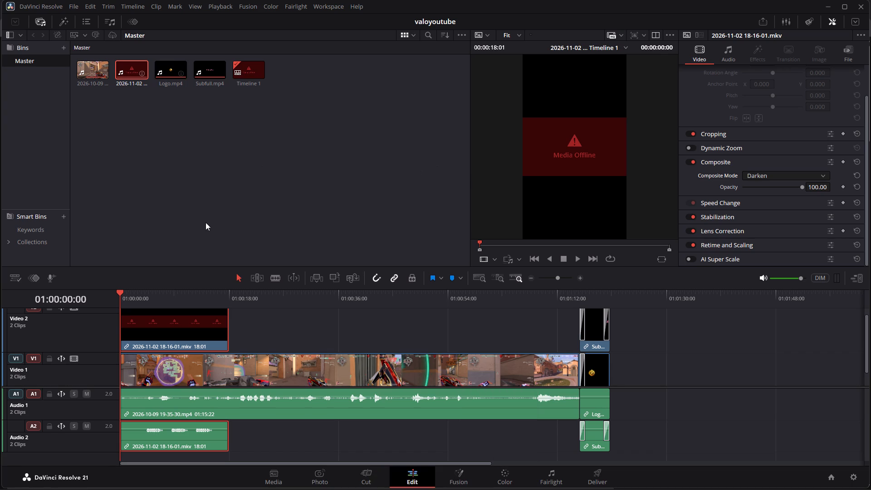
{"action": "left_click", "coordinate": [192, 327]}
{"action": "right_click", "coordinate": [192, 327]}
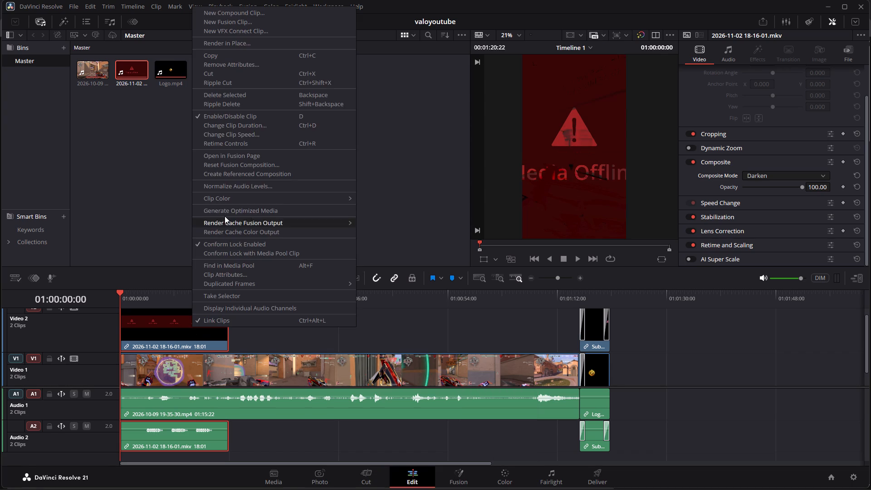
{"action": "left_click", "coordinate": [229, 93]}
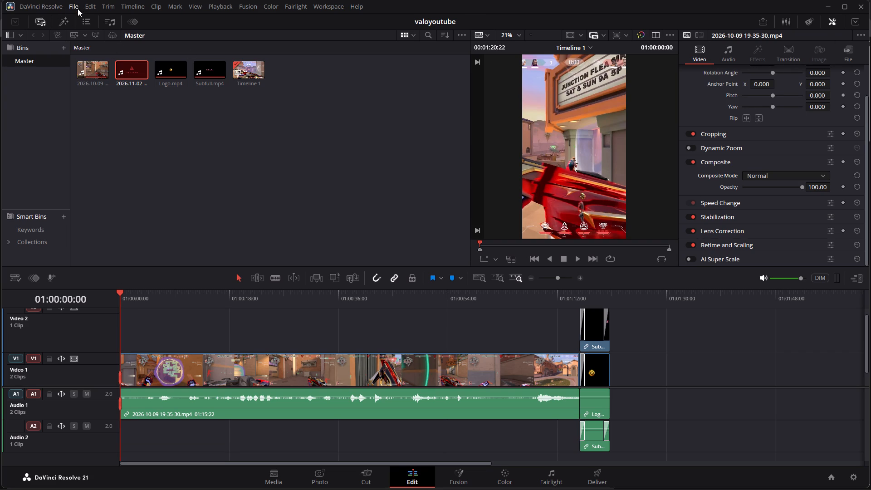
Go to the Media page and save the valoyoutube project.
{"action": "left_click", "coordinate": [271, 475]}
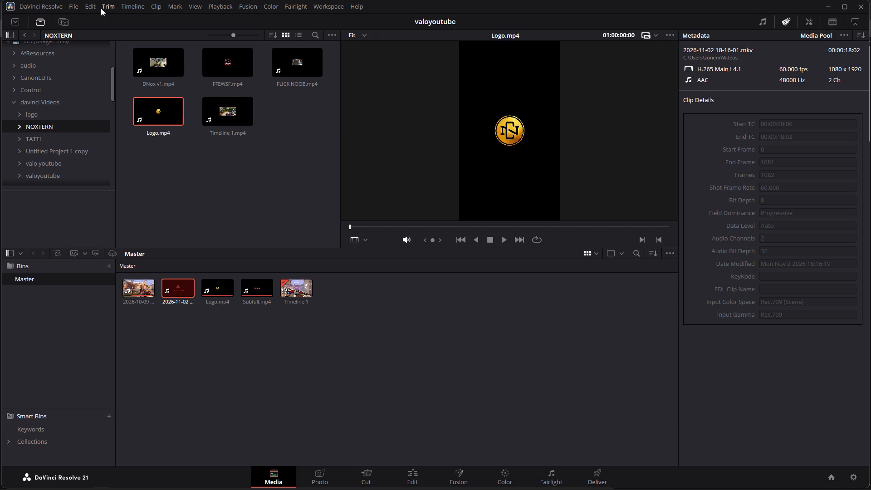
{"action": "left_click", "coordinate": [79, 9]}
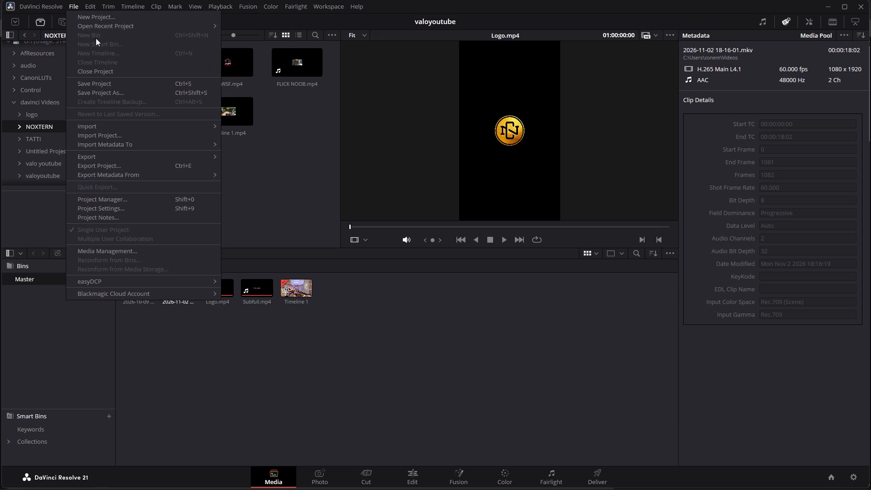
{"action": "left_click", "coordinate": [104, 85]}
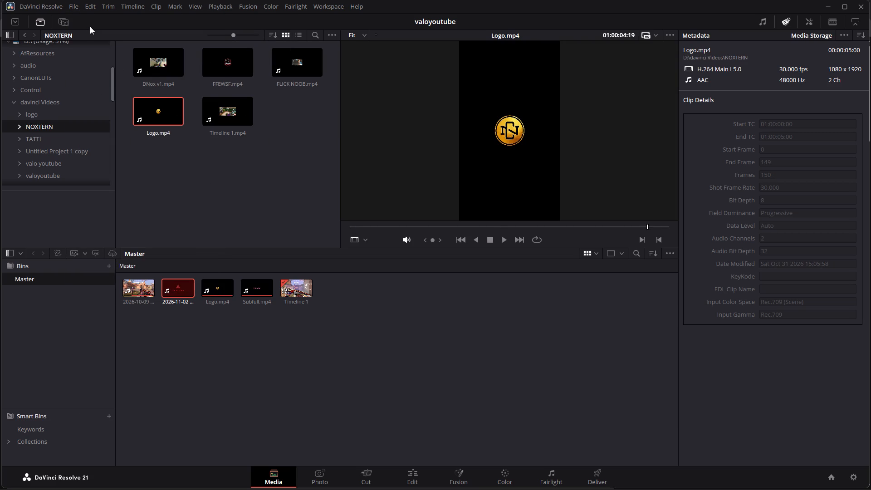
Close the valoyoutube project and open Untitled Project 1.
{"action": "left_click", "coordinate": [74, 6]}
{"action": "scroll", "coordinate": [115, 257], "scroll_direction": "down", "scroll_amount": 3}
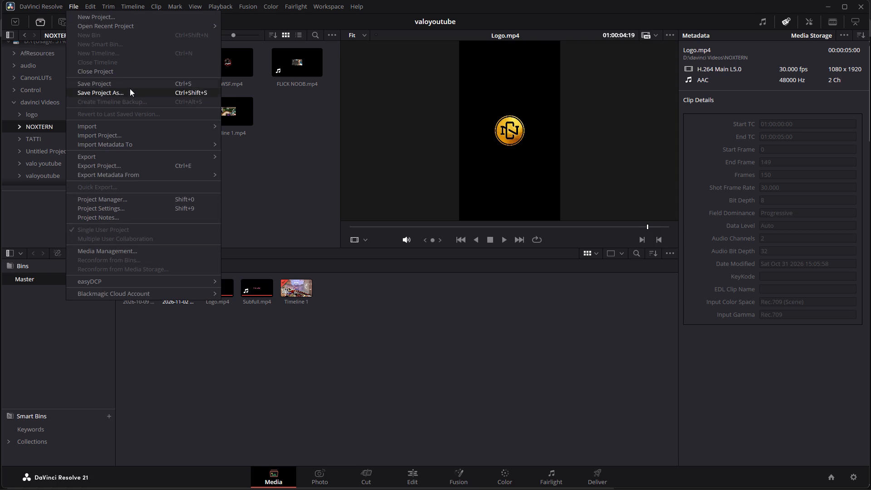
{"action": "left_click", "coordinate": [123, 67]}
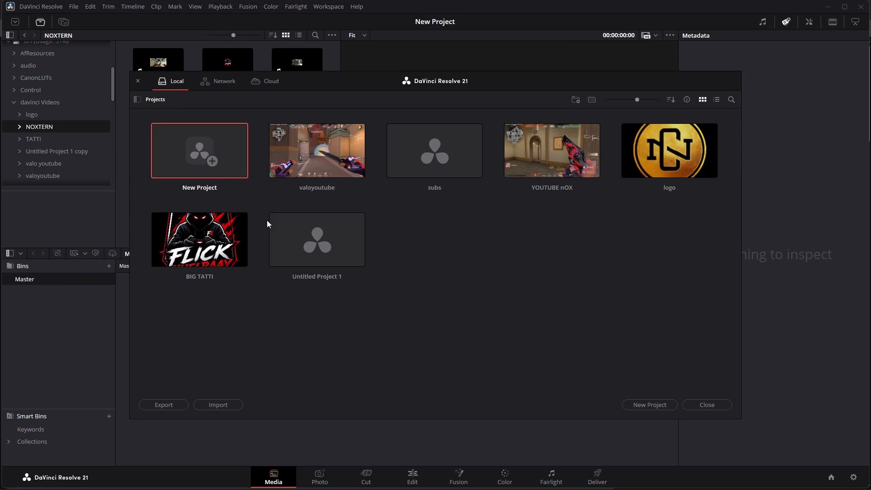
{"action": "left_click", "coordinate": [346, 258]}
{"action": "double_click", "coordinate": [335, 243]}
{"action": "left_click", "coordinate": [512, 282]}
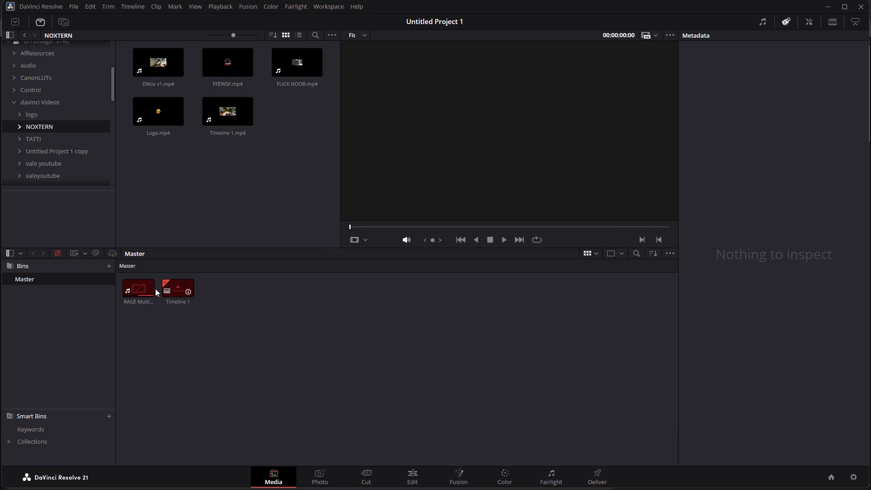
Remove the offline RAGE Multiplayer clip and Timeline 1 from the Master bin.
{"action": "right_click", "coordinate": [149, 287]}
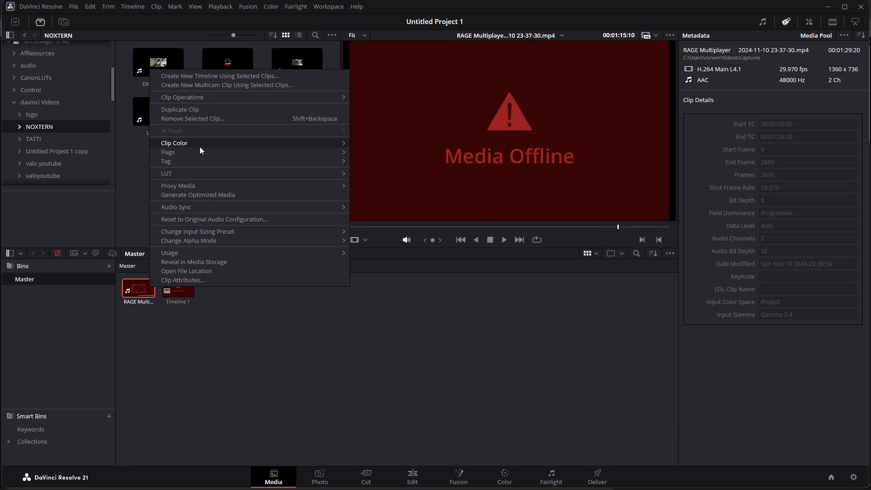
{"action": "left_click", "coordinate": [196, 118]}
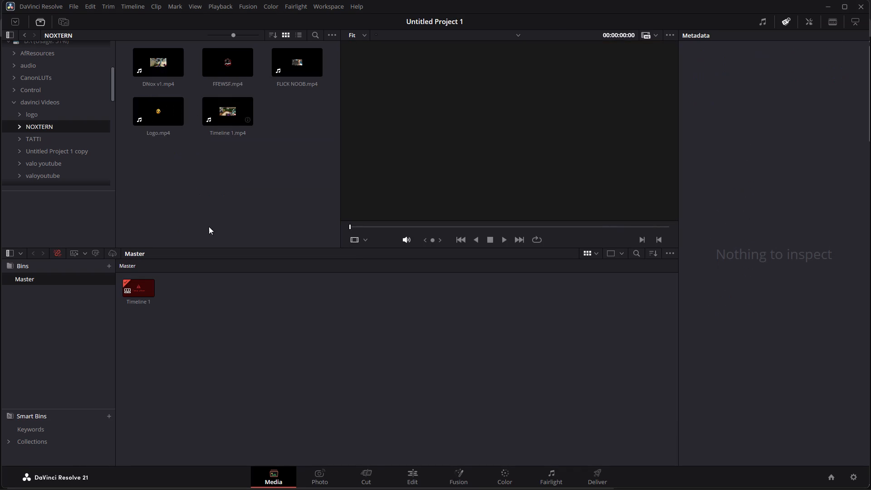
{"action": "right_click", "coordinate": [137, 296]}
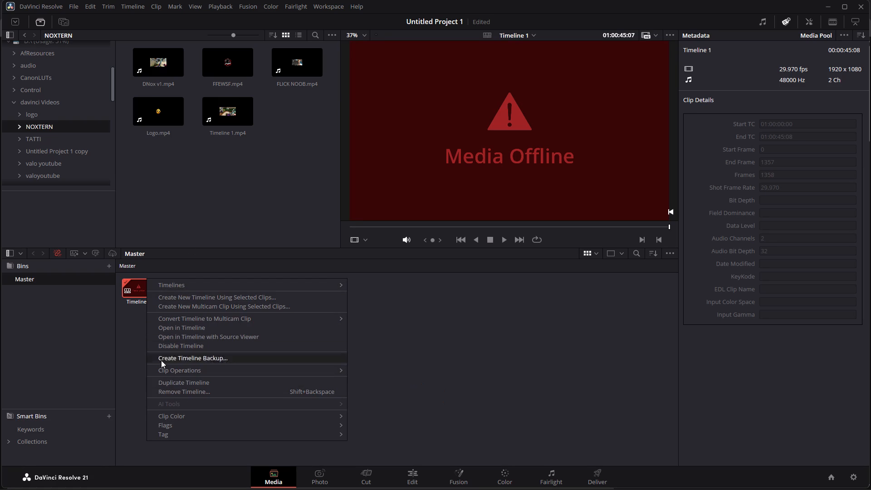
{"action": "left_click", "coordinate": [178, 392]}
{"action": "left_click", "coordinate": [511, 275]}
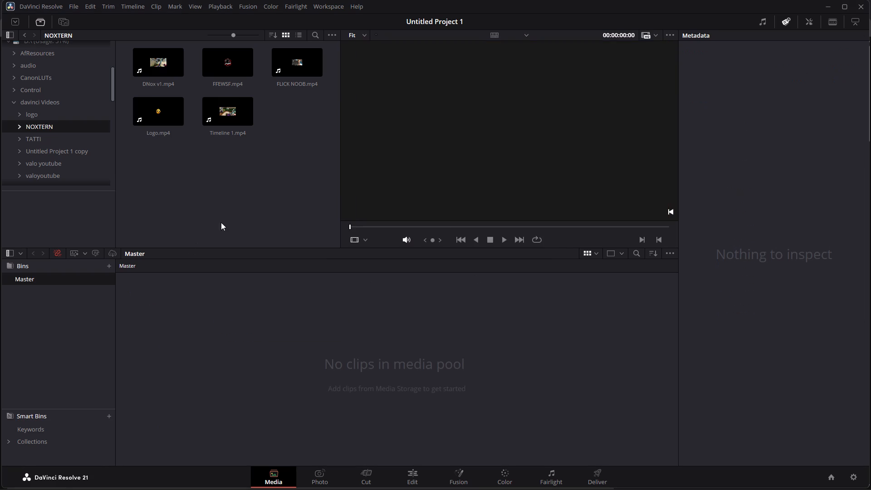
Examine the media storage folders, including the C drive and the Captures folder in Videos, for the recorded footage.
{"action": "scroll", "coordinate": [39, 128], "scroll_direction": "up", "scroll_amount": 2}
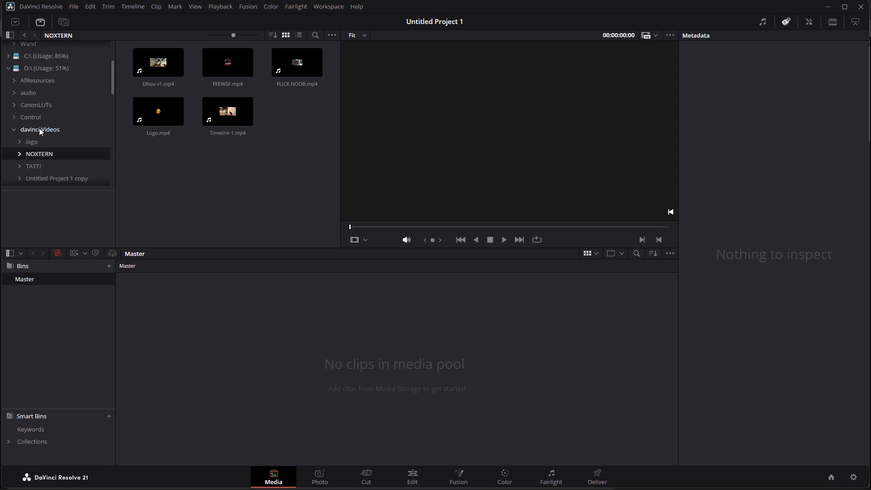
{"action": "scroll", "coordinate": [39, 128], "scroll_direction": "up", "scroll_amount": 11}
{"action": "scroll", "coordinate": [39, 131], "scroll_direction": "down", "scroll_amount": 9}
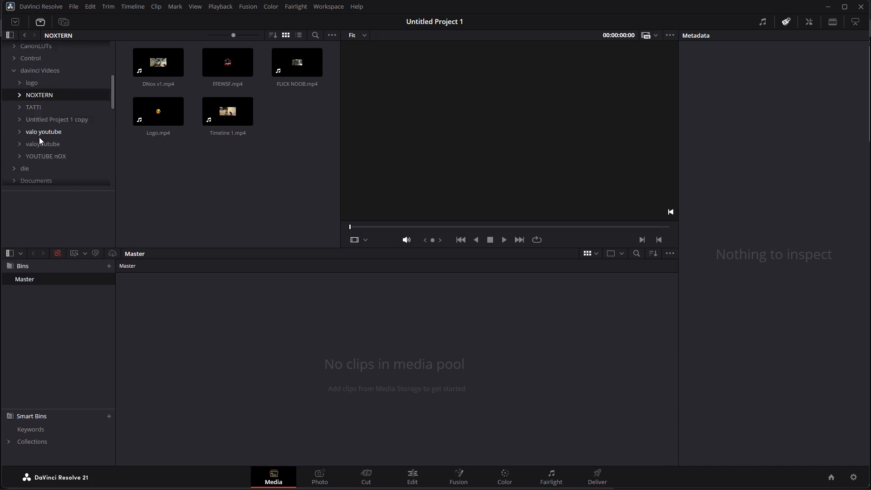
{"action": "scroll", "coordinate": [39, 137], "scroll_direction": "down", "scroll_amount": 8}
{"action": "scroll", "coordinate": [39, 137], "scroll_direction": "up", "scroll_amount": 20}
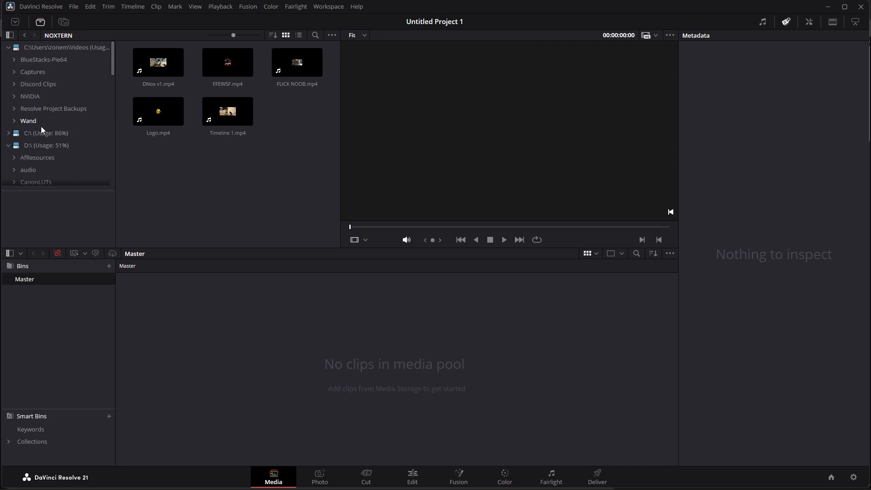
{"action": "scroll", "coordinate": [41, 126], "scroll_direction": "up", "scroll_amount": 2}
{"action": "left_click", "coordinate": [30, 45]}
{"action": "left_click", "coordinate": [34, 138]}
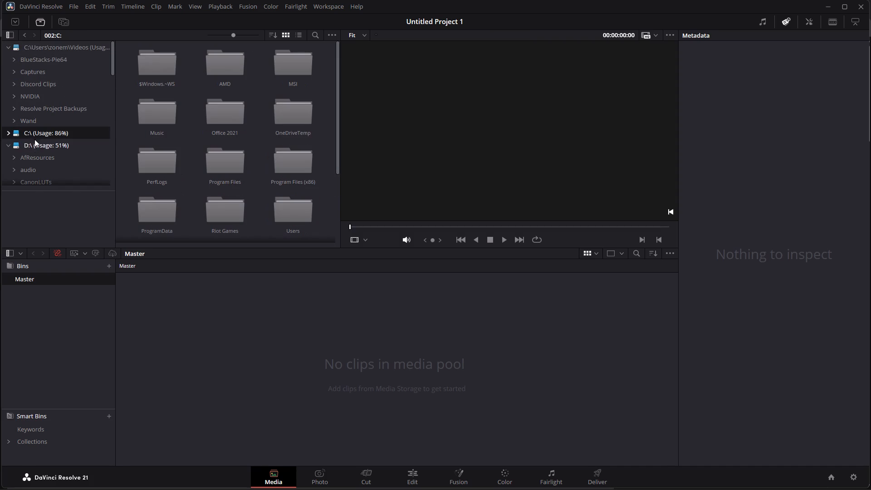
{"action": "scroll", "coordinate": [53, 134], "scroll_direction": "up", "scroll_amount": 4}
{"action": "left_click", "coordinate": [47, 41]}
{"action": "left_click", "coordinate": [47, 44]}
{"action": "left_click", "coordinate": [38, 74]}
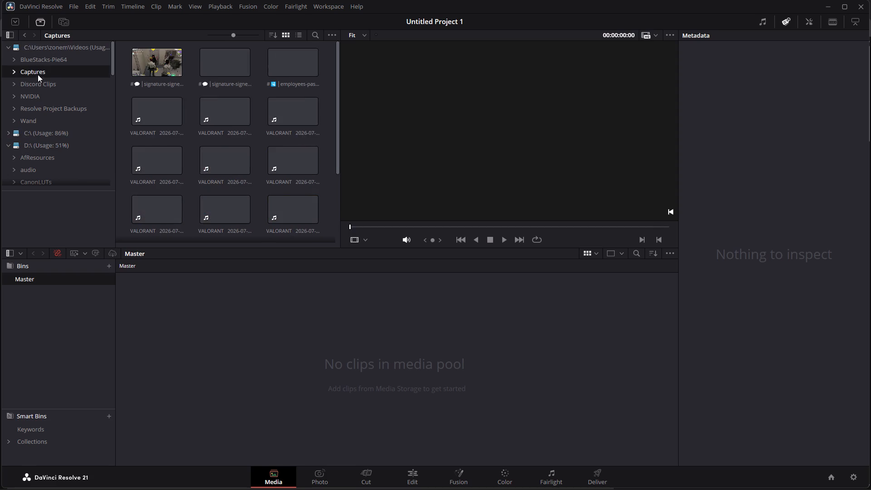
{"action": "scroll", "coordinate": [303, 161], "scroll_direction": "down", "scroll_amount": 14}
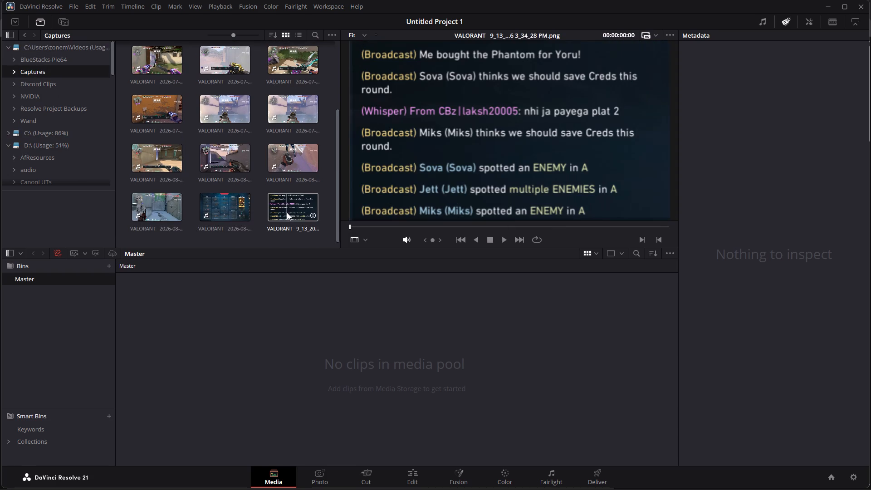
{"action": "scroll", "coordinate": [157, 194], "scroll_direction": "up", "scroll_amount": 7}
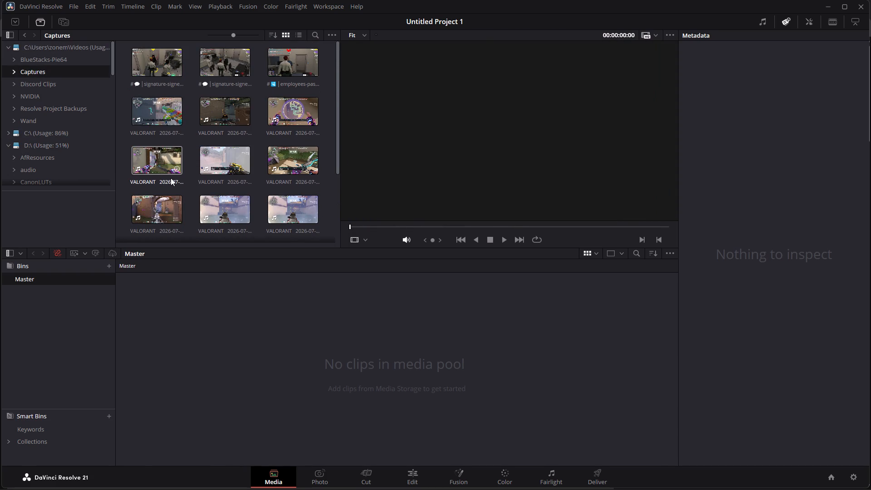
{"action": "scroll", "coordinate": [171, 178], "scroll_direction": "up", "scroll_amount": 2}
{"action": "scroll", "coordinate": [277, 195], "scroll_direction": "down", "scroll_amount": 8}
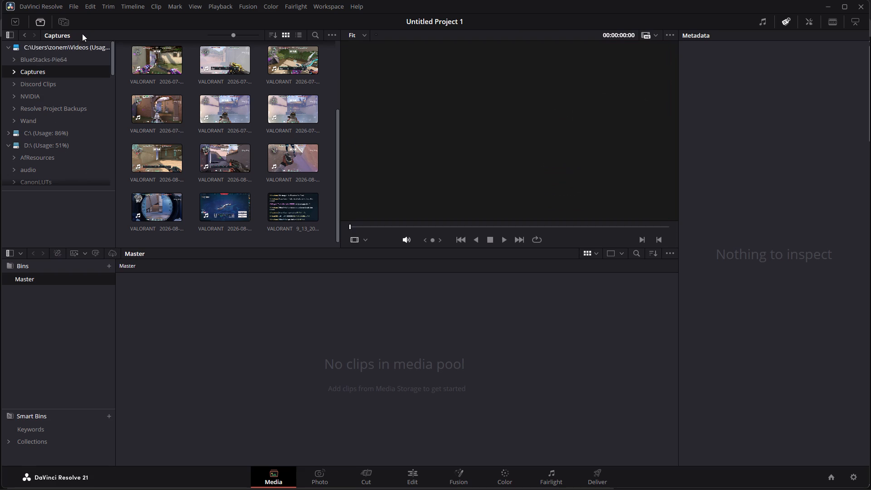
{"action": "left_click", "coordinate": [74, 8]}
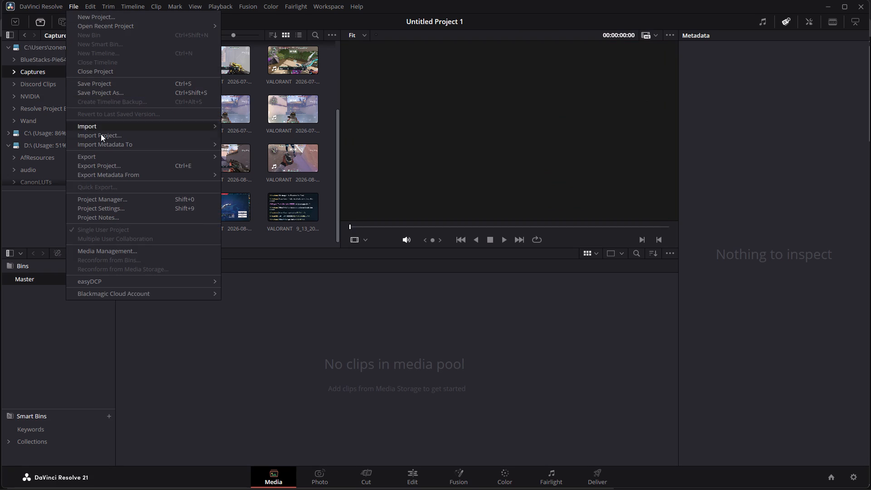
{"action": "left_click", "coordinate": [263, 136]}
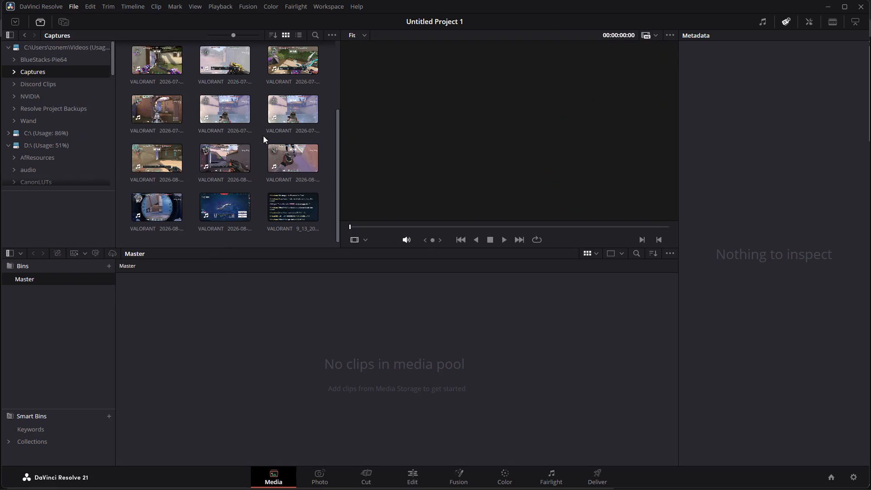
{"action": "scroll", "coordinate": [157, 147], "scroll_direction": "down", "scroll_amount": 15}
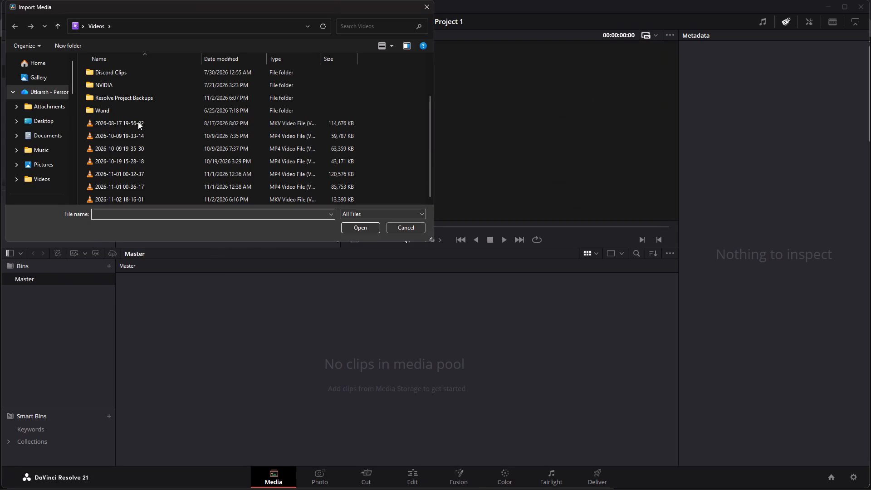
{"action": "left_click", "coordinate": [139, 201]}
{"action": "left_click", "coordinate": [366, 228]}
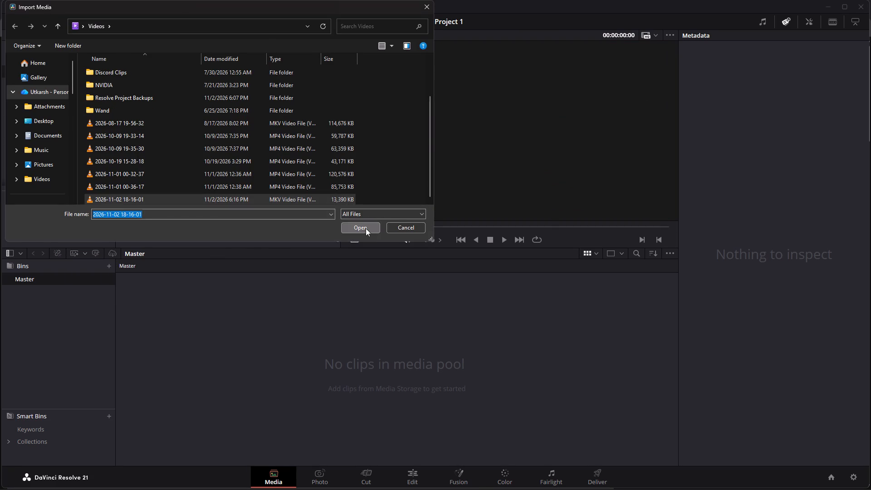
{"action": "left_click", "coordinate": [513, 285]}
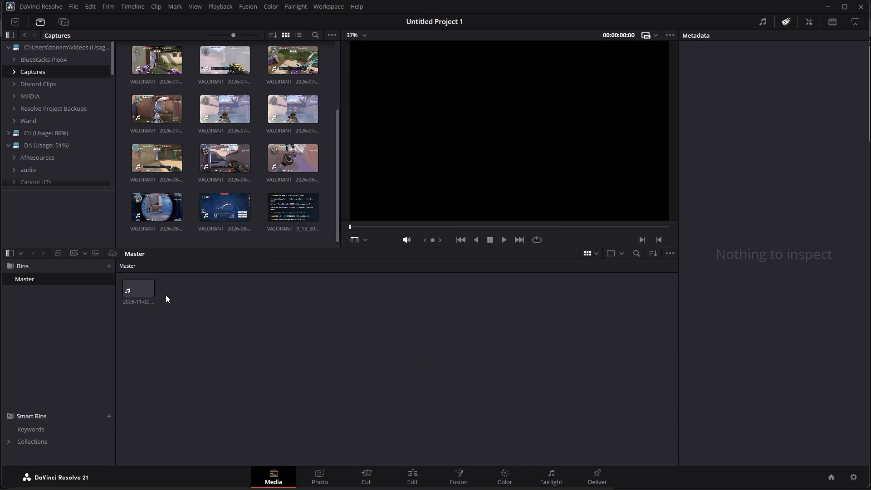
{"action": "left_click", "coordinate": [139, 287]}
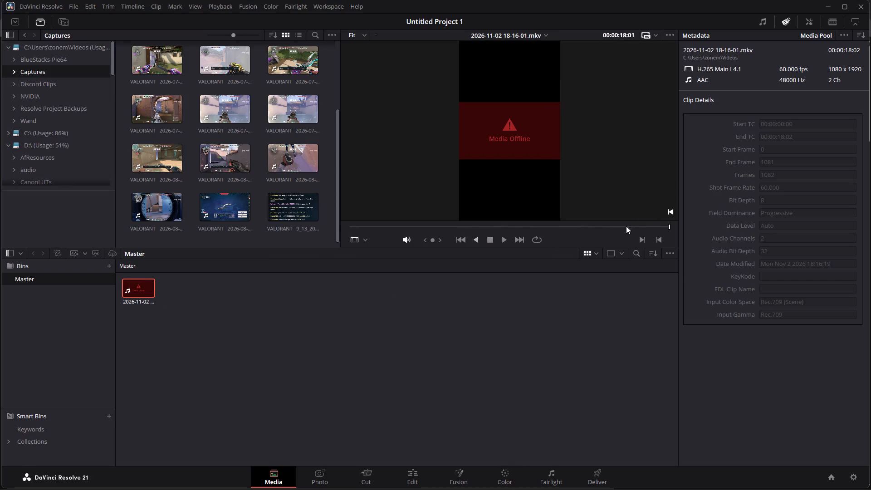
{"action": "left_click_drag", "start_coordinate": [674, 224], "coordinate": [667, 225]}
{"action": "left_click_drag", "start_coordinate": [667, 225], "coordinate": [343, 224]}
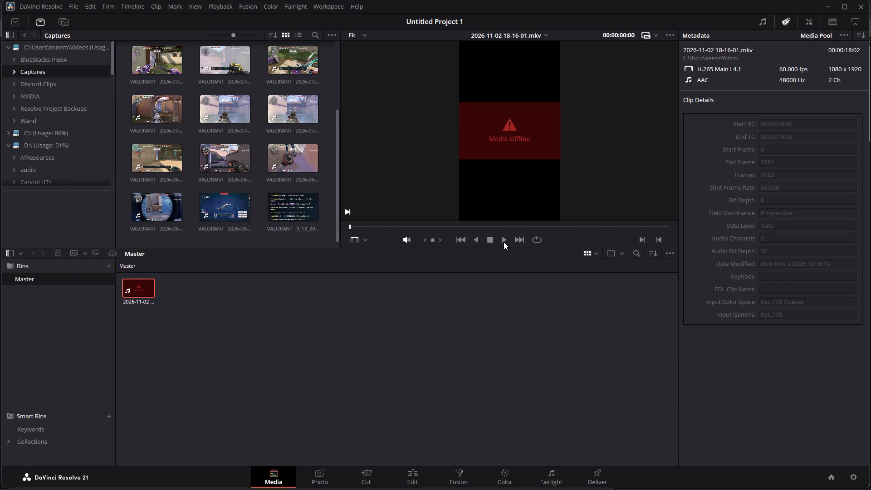
{"action": "left_click", "coordinate": [499, 241]}
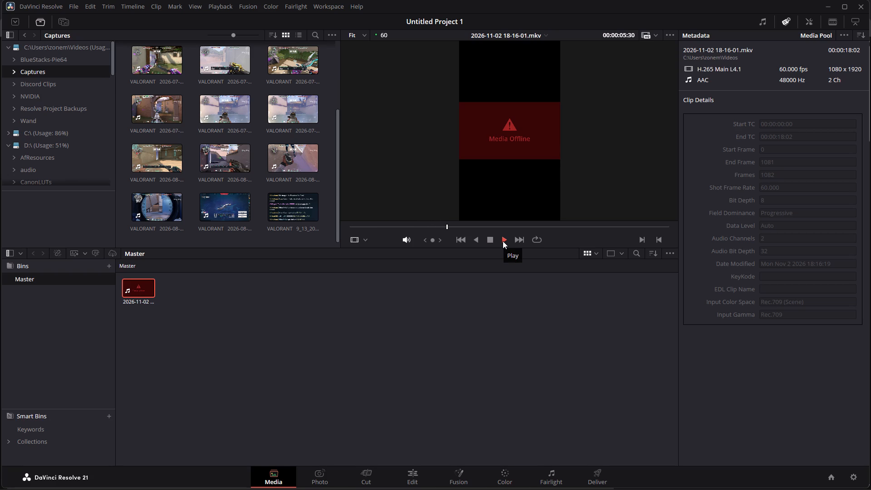
{"action": "left_click", "coordinate": [503, 241]}
{"action": "left_click", "coordinate": [416, 475]}
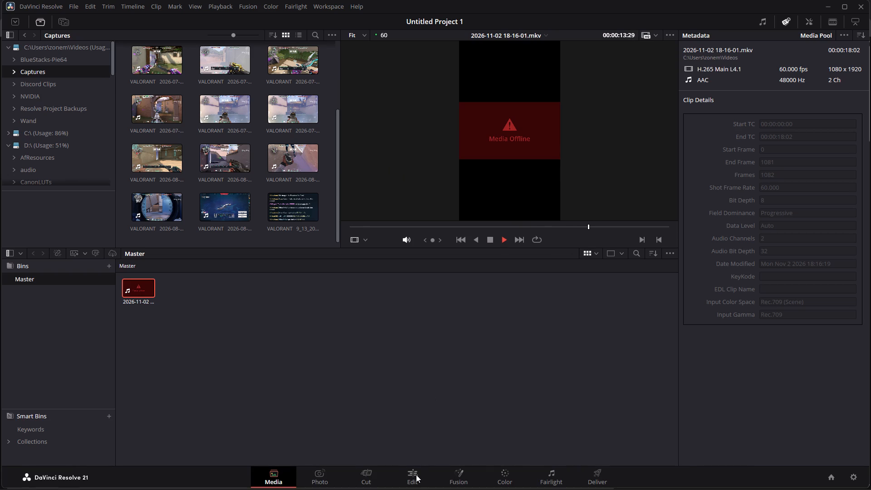
{"action": "triple_click", "coordinate": [412, 479]}
{"action": "left_click", "coordinate": [412, 479]}
{"action": "left_click", "coordinate": [144, 289]}
{"action": "double_click", "coordinate": [419, 482]}
{"action": "left_click", "coordinate": [495, 242]}
{"action": "left_click", "coordinate": [492, 240]}
{"action": "left_click", "coordinate": [412, 477]}
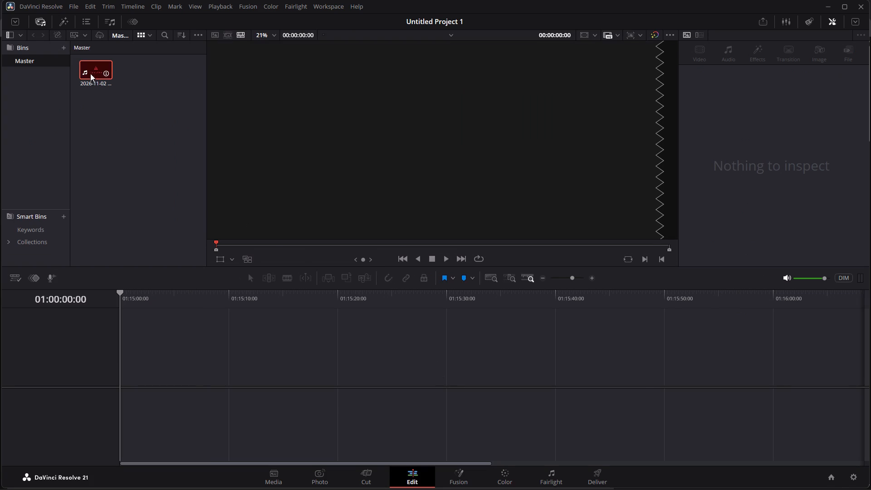
{"action": "left_click_drag", "start_coordinate": [90, 69], "coordinate": [120, 381]}
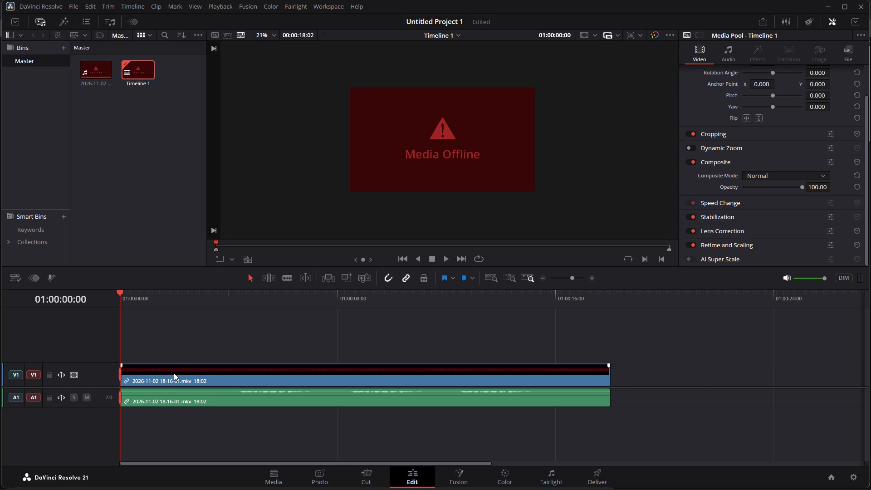
On the Deliver page, examine the Custom Export video settings and open the audio export settings.
{"action": "left_click", "coordinate": [587, 468]}
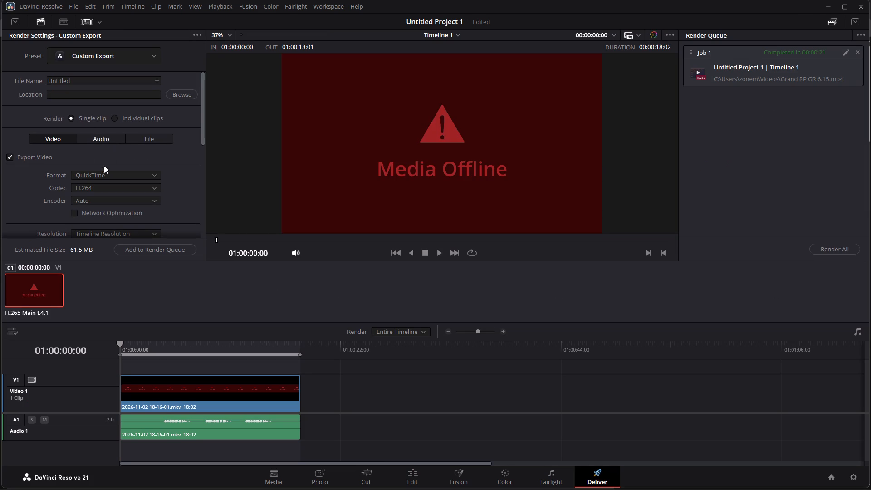
{"action": "scroll", "coordinate": [103, 170], "scroll_direction": "down", "scroll_amount": 10}
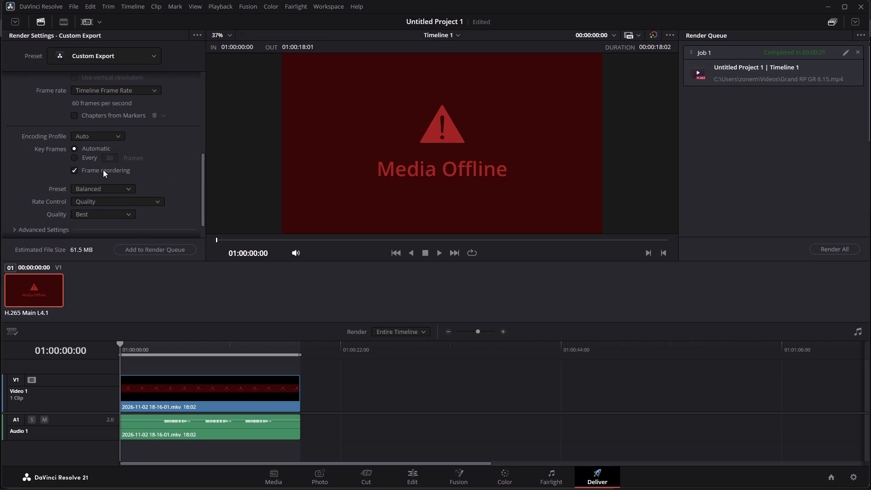
{"action": "scroll", "coordinate": [103, 170], "scroll_direction": "down", "scroll_amount": 1}
{"action": "scroll", "coordinate": [103, 170], "scroll_direction": "up", "scroll_amount": 13}
{"action": "left_click", "coordinate": [97, 143]}
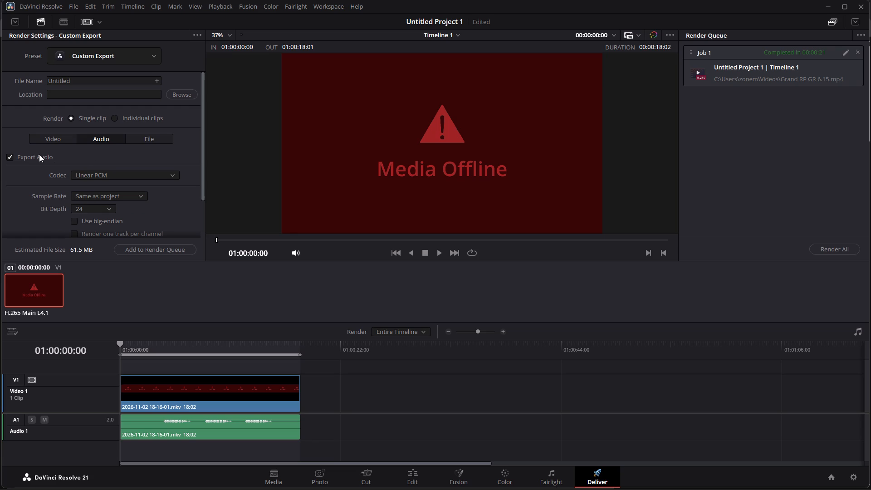
Switch to Brave, adjust the volume of the playing YouTube video, and return to DaVinci Resolve.
{"action": "left_click", "coordinate": [515, 479]}
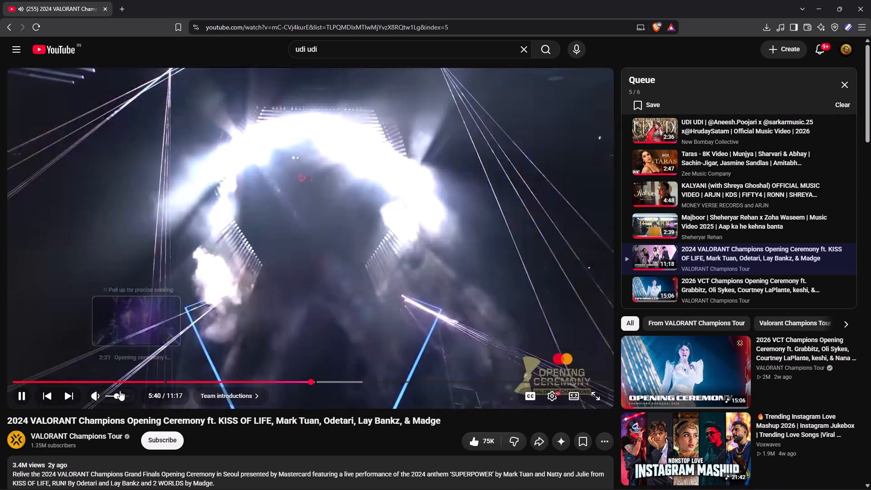
{"action": "left_click", "coordinate": [119, 394]}
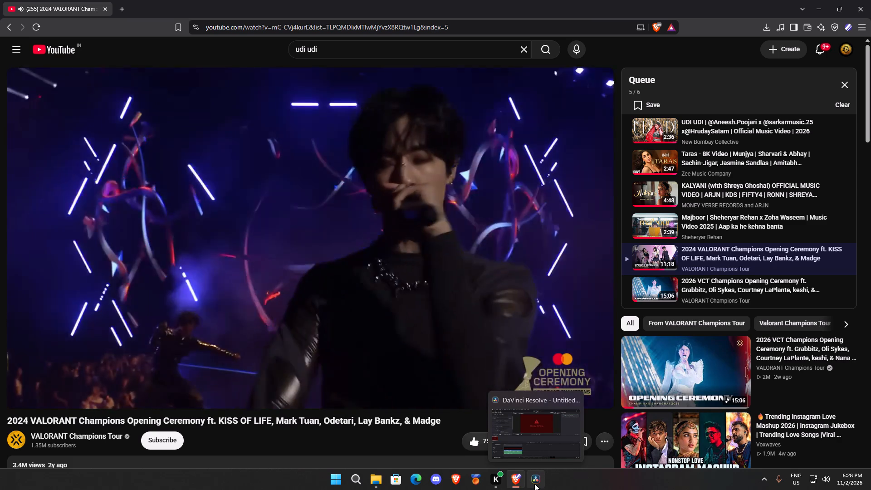
{"action": "left_click", "coordinate": [534, 484]}
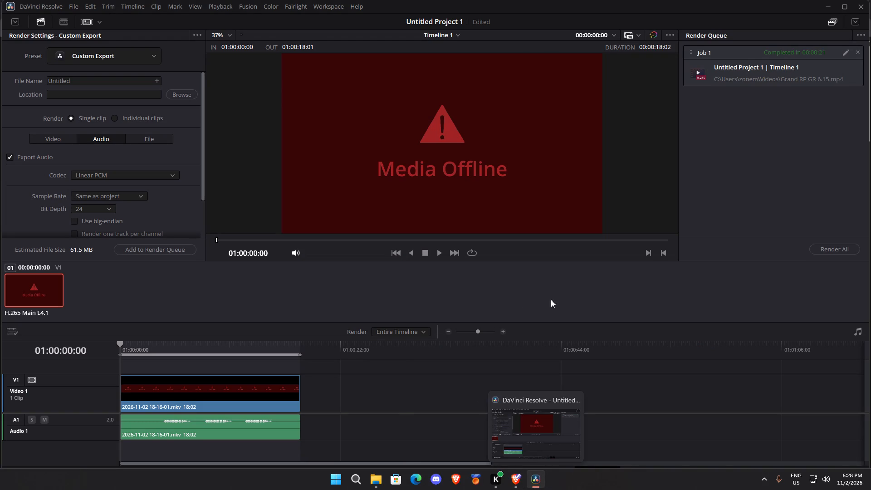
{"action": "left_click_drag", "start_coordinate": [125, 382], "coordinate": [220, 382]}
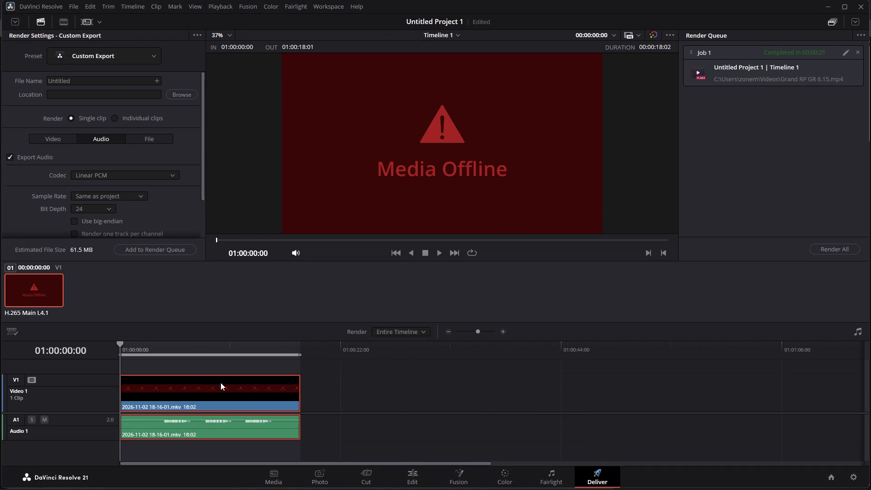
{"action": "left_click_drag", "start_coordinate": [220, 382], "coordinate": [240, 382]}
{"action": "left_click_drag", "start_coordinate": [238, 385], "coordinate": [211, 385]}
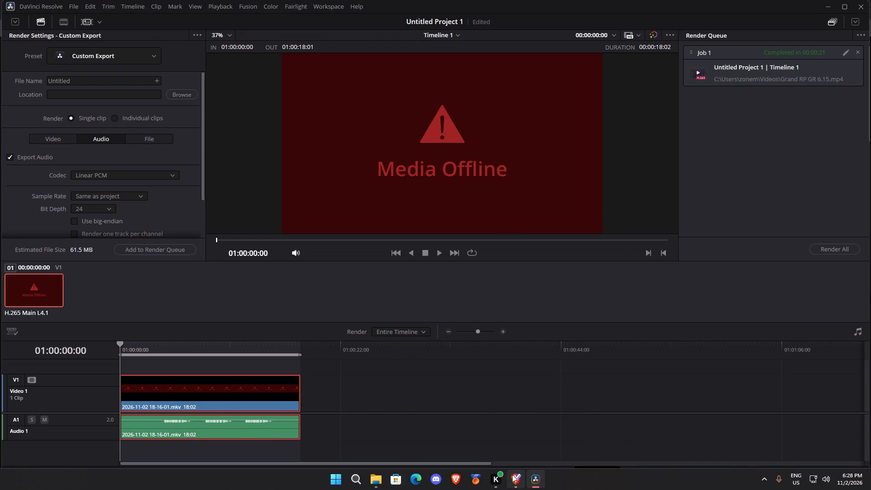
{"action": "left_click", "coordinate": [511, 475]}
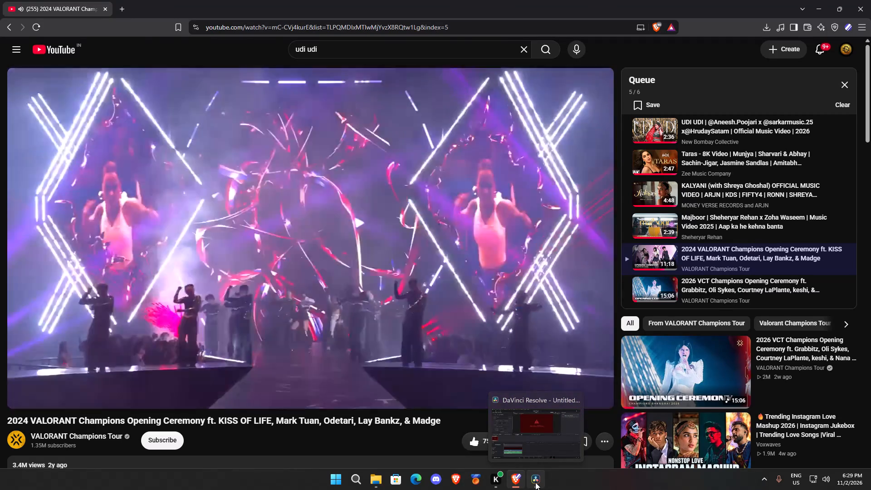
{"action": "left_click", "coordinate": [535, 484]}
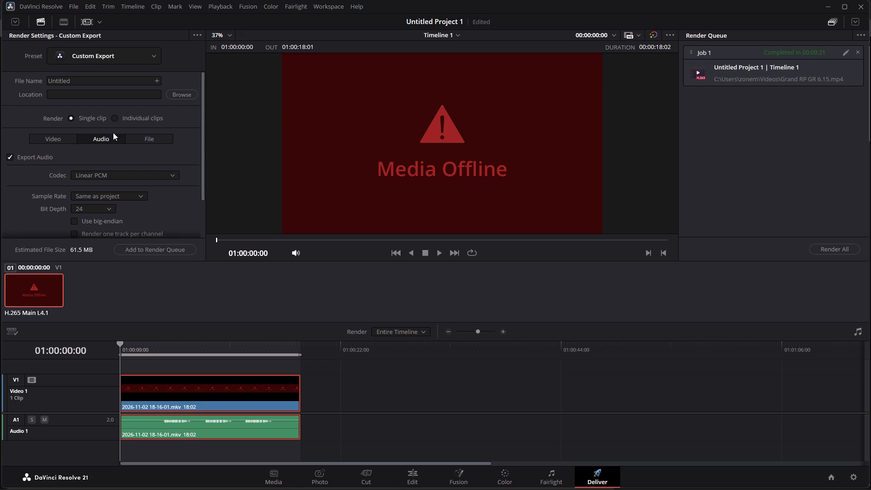
Set the bit depth of the Linear PCM audio export to 32.
{"action": "scroll", "coordinate": [113, 133], "scroll_direction": "down", "scroll_amount": 4}
{"action": "scroll", "coordinate": [108, 172], "scroll_direction": "down", "scroll_amount": 4}
{"action": "left_click", "coordinate": [105, 158]}
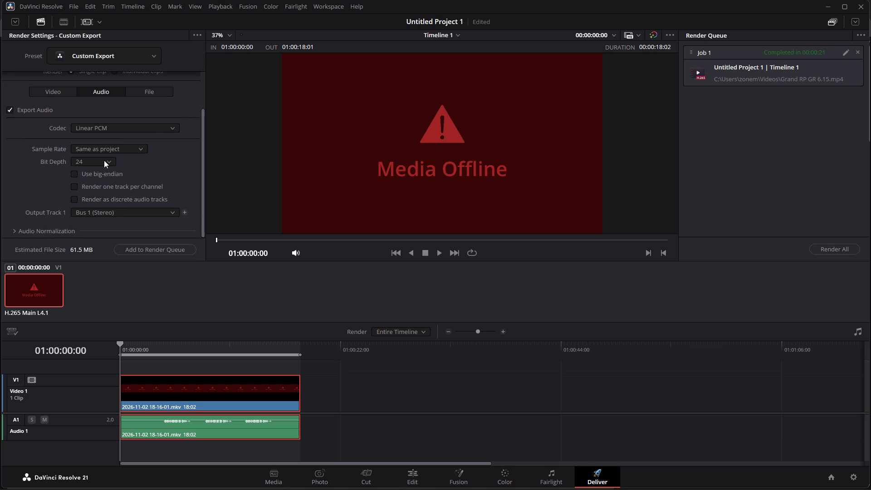
{"action": "left_click", "coordinate": [99, 195]}
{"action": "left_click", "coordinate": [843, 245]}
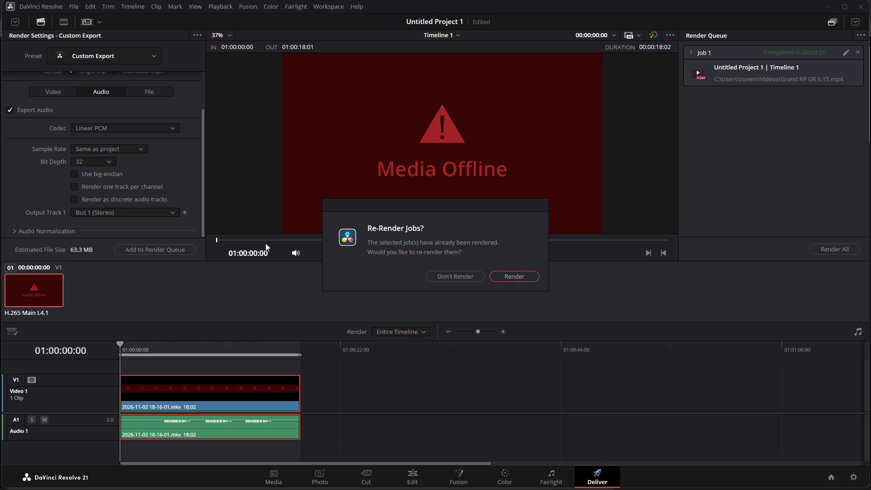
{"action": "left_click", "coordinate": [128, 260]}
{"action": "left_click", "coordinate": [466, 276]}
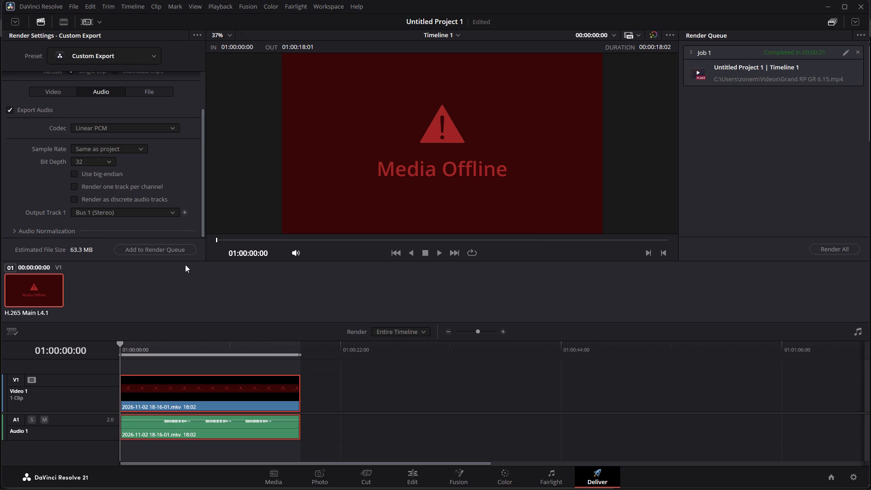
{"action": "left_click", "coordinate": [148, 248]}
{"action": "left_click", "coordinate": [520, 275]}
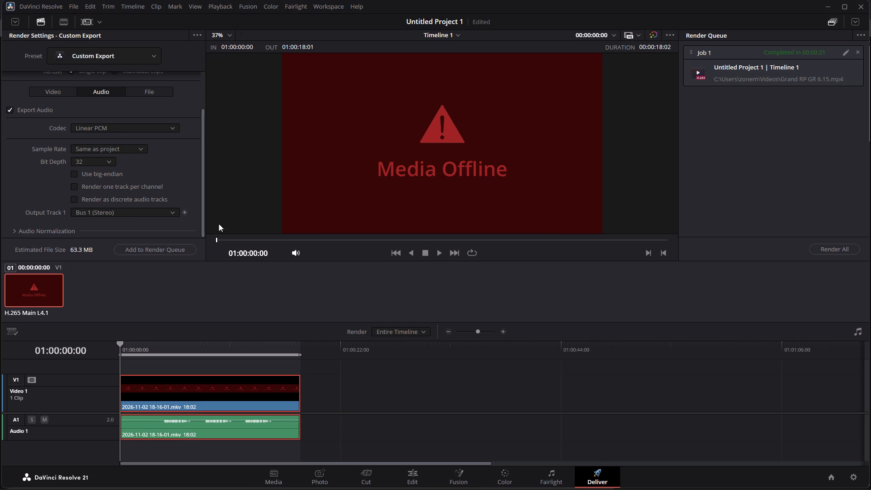
Set the export destination to the davinci Videos folder on drive D with the file name voice Miks vs1.
{"action": "scroll", "coordinate": [130, 148], "scroll_direction": "up", "scroll_amount": 6}
{"action": "left_click", "coordinate": [177, 96]}
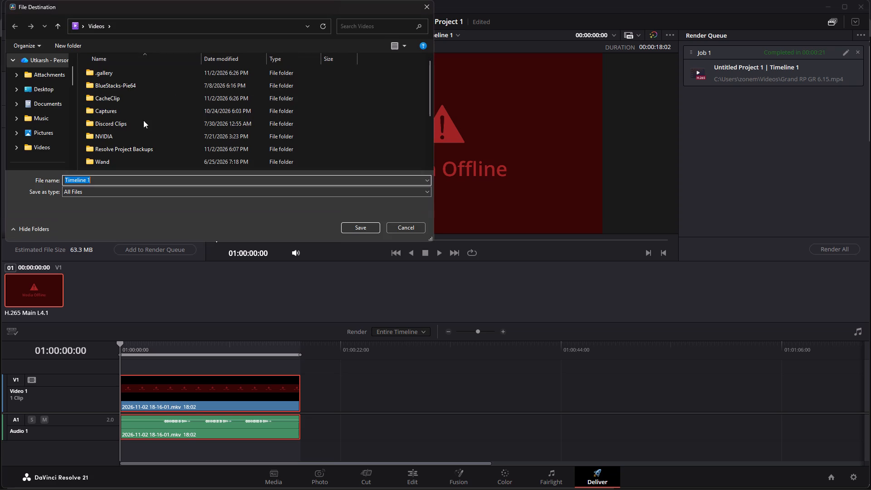
{"action": "scroll", "coordinate": [109, 123], "scroll_direction": "down", "scroll_amount": 4}
{"action": "scroll", "coordinate": [49, 136], "scroll_direction": "down", "scroll_amount": 2}
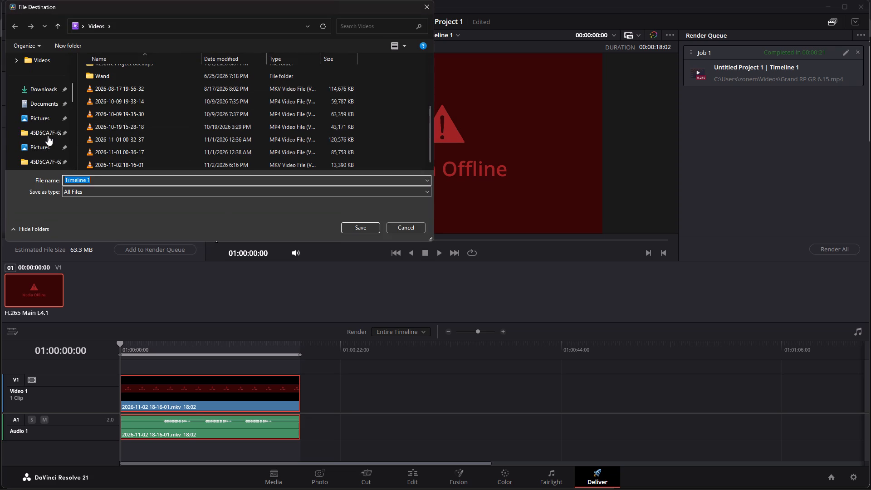
{"action": "scroll", "coordinate": [48, 136], "scroll_direction": "down", "scroll_amount": 9}
{"action": "left_click", "coordinate": [44, 103]}
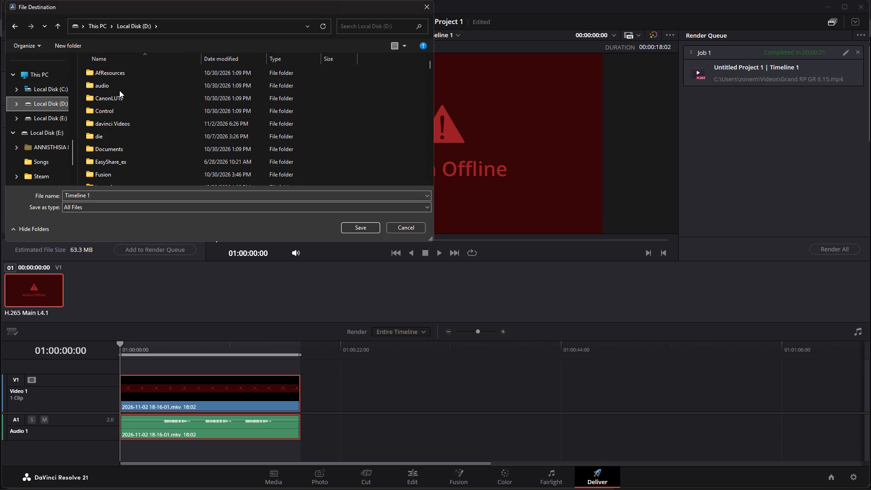
{"action": "left_click", "coordinate": [115, 122]}
{"action": "left_click", "coordinate": [373, 233]}
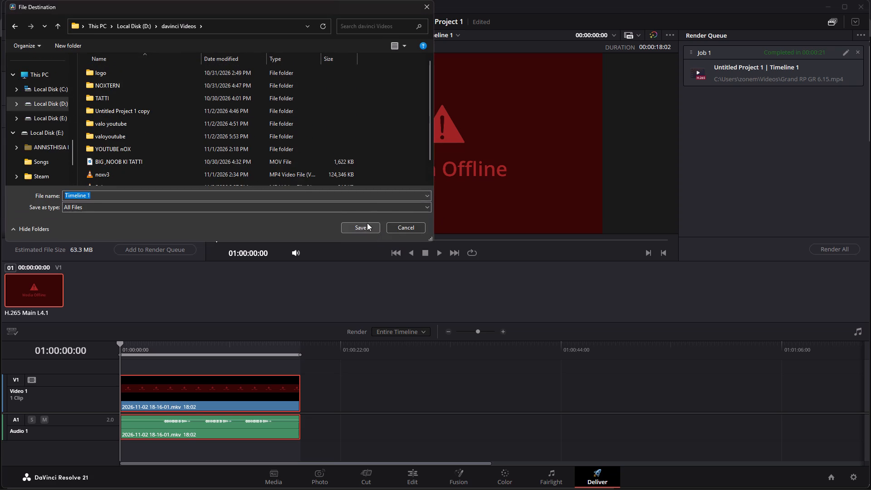
{"action": "key", "text": "BackSpace"}
{"action": "type", "text": "voi"}
{"action": "left_click", "coordinate": [188, 196]}
{"action": "key", "text": "BackSpace"}
{"action": "key", "text": "BackSpace"}
{"action": "type", "text": "voice Miks"}
{"action": "key", "text": "space"}
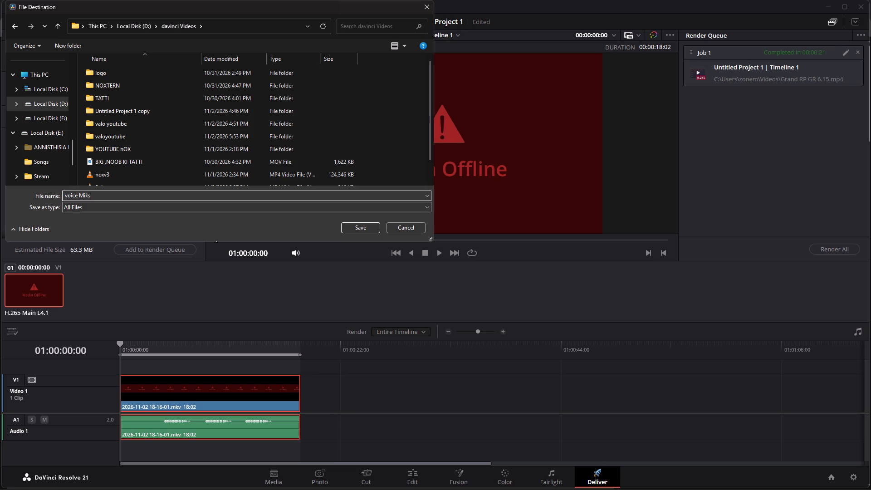
{"action": "type", "text": "vs1"}
{"action": "key", "text": "Return"}
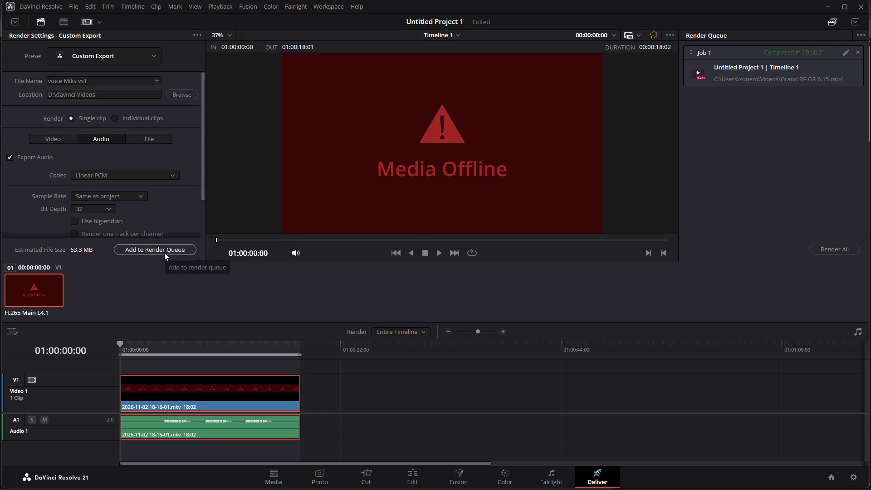
Turn off video export in the Custom Export settings so only the audio is rendered.
{"action": "scroll", "coordinate": [159, 171], "scroll_direction": "down", "scroll_amount": 5}
{"action": "scroll", "coordinate": [130, 121], "scroll_direction": "up", "scroll_amount": 2}
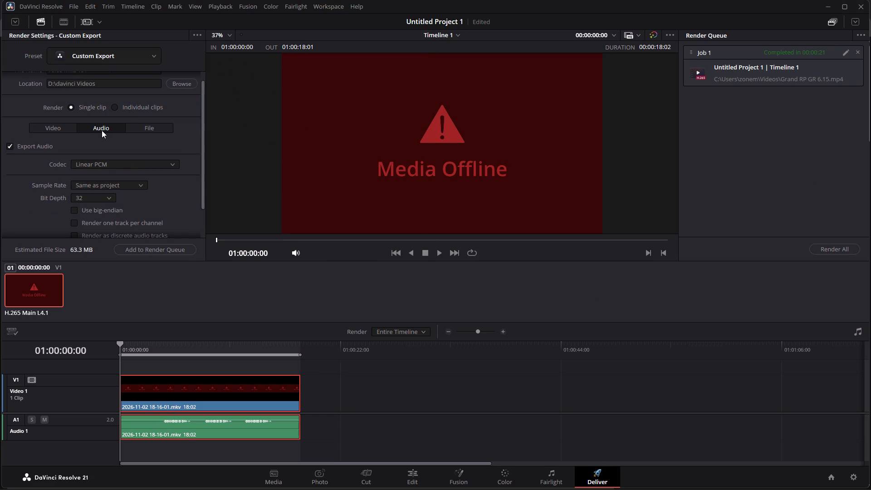
{"action": "triple_click", "coordinate": [100, 130]}
{"action": "left_click", "coordinate": [58, 127]}
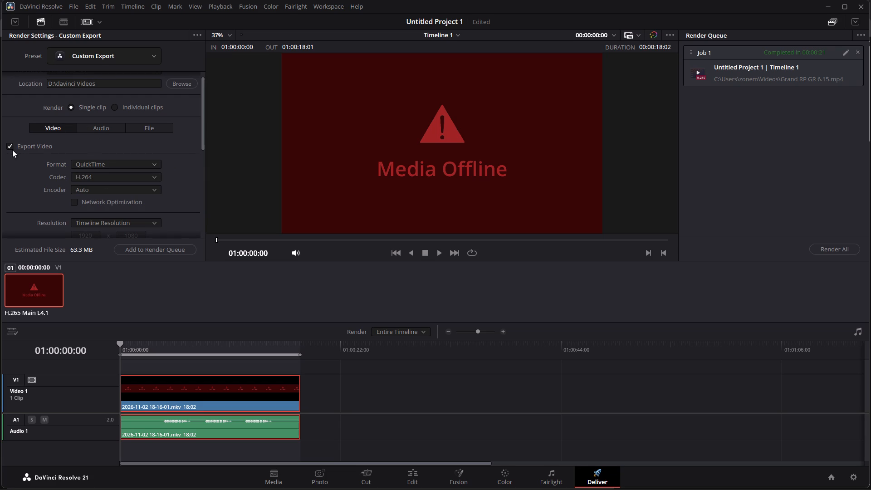
{"action": "left_click", "coordinate": [8, 148]}
Add the audio-only QuickTime Linear PCM export to the render queue and render that job.
{"action": "left_click", "coordinate": [100, 128]}
{"action": "scroll", "coordinate": [122, 166], "scroll_direction": "down", "scroll_amount": 4}
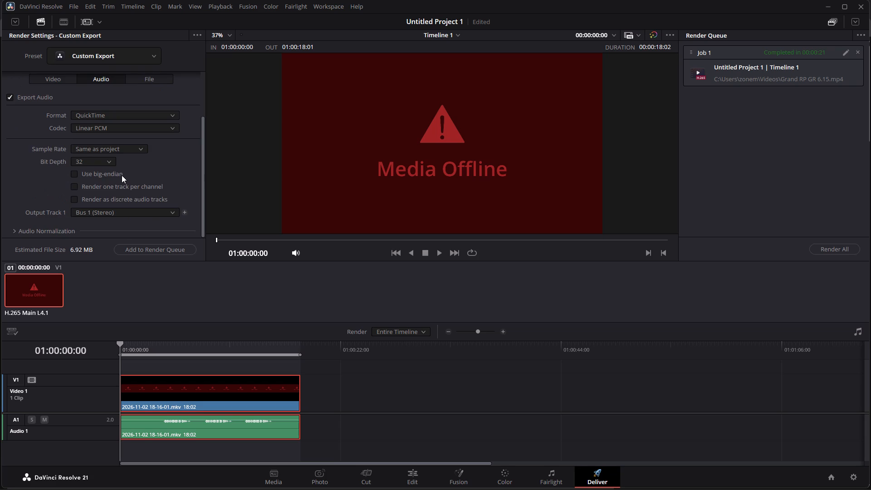
{"action": "scroll", "coordinate": [122, 175], "scroll_direction": "down", "scroll_amount": 5}
{"action": "left_click", "coordinate": [153, 252]}
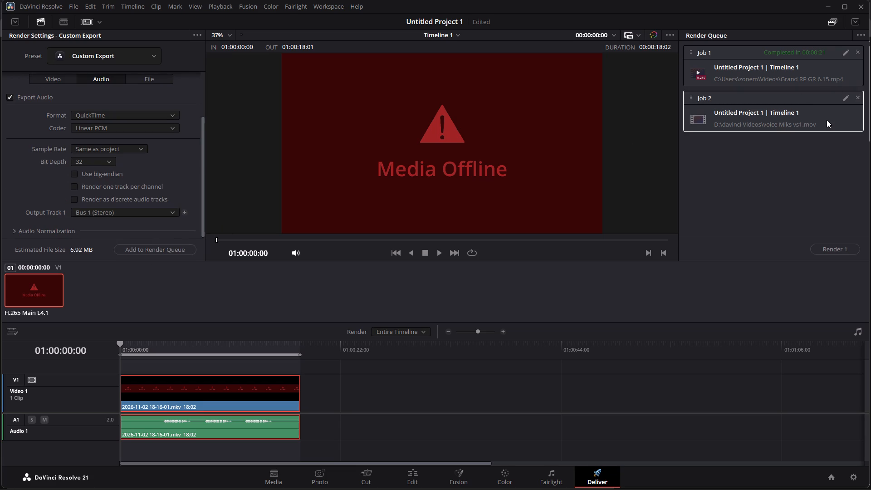
{"action": "left_click", "coordinate": [831, 245]}
Change the audio export format to MP4 with the AAC codec.
{"action": "scroll", "coordinate": [99, 148], "scroll_direction": "up", "scroll_amount": 5}
{"action": "scroll", "coordinate": [128, 169], "scroll_direction": "down", "scroll_amount": 2}
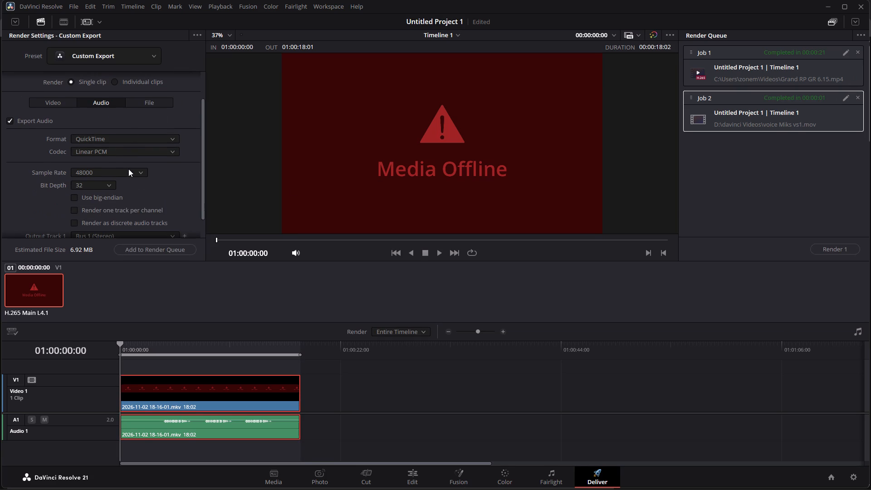
{"action": "left_click", "coordinate": [131, 137]}
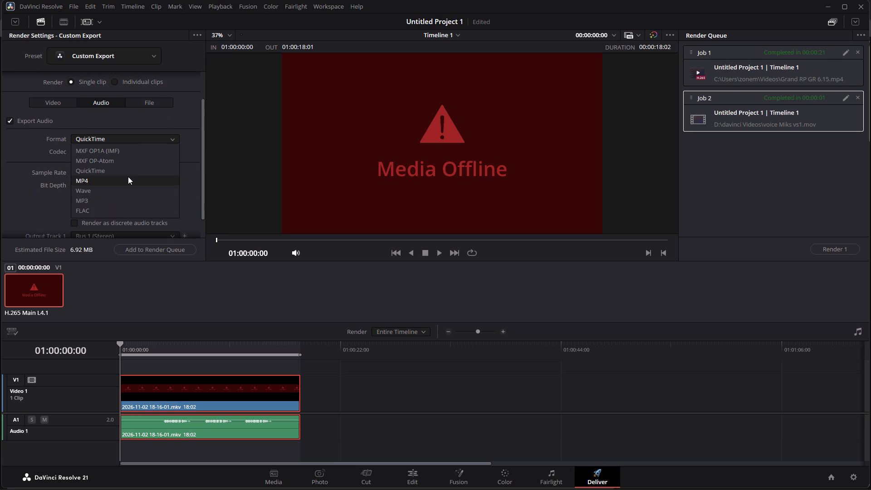
{"action": "scroll", "coordinate": [128, 177], "scroll_direction": "down", "scroll_amount": 3}
{"action": "left_click", "coordinate": [109, 181]}
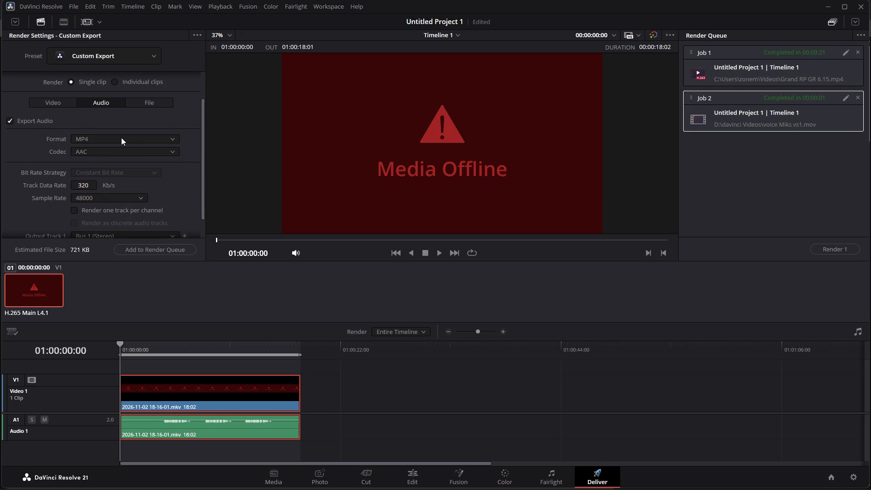
{"action": "scroll", "coordinate": [120, 176], "scroll_direction": "down", "scroll_amount": 3}
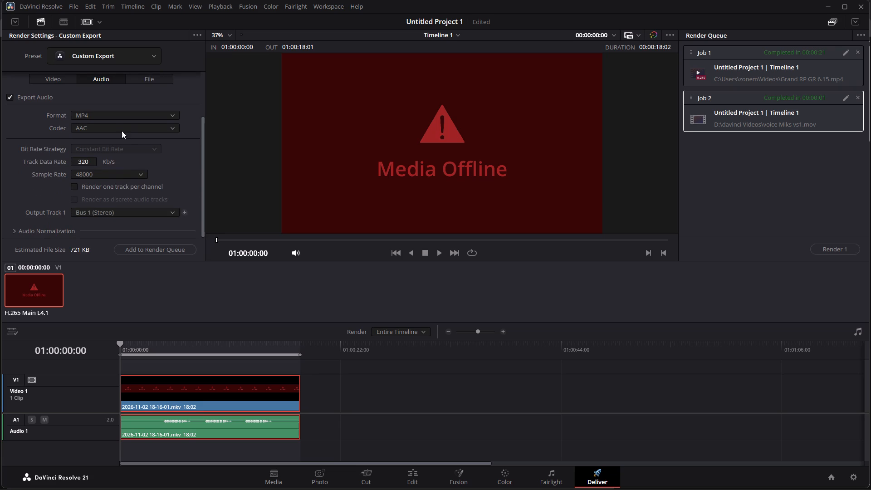
{"action": "left_click", "coordinate": [121, 132]}
{"action": "left_click", "coordinate": [114, 139]}
{"action": "scroll", "coordinate": [120, 173], "scroll_direction": "down", "scroll_amount": 4}
Add the MP4 audio export to the render queue and render that job.
{"action": "left_click", "coordinate": [133, 246]}
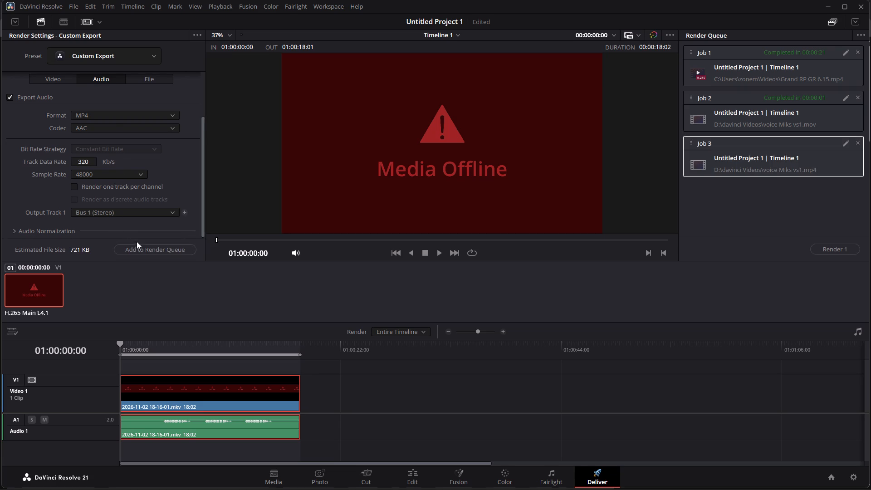
{"action": "left_click", "coordinate": [841, 251]}
Switch to Brave, play the queued 2026 VCT Champions Opening Ceremony video on YouTube, and return to DaVinci Resolve.
{"action": "left_click", "coordinate": [521, 488]}
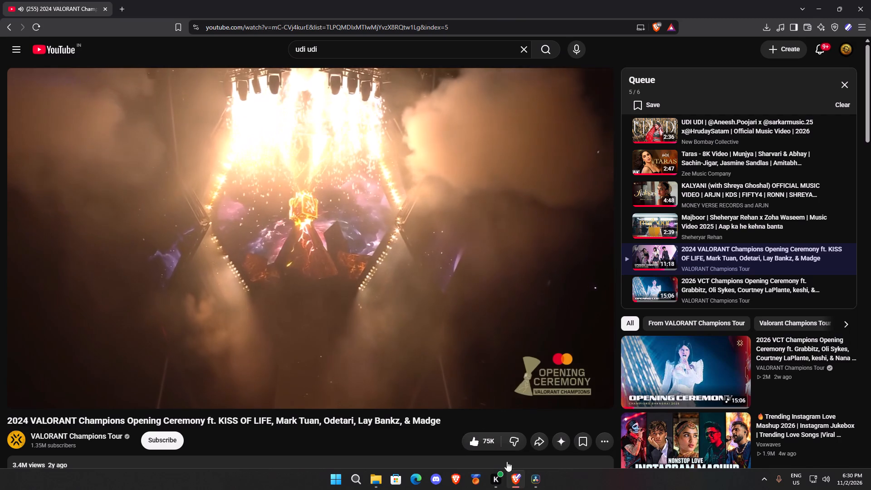
{"action": "scroll", "coordinate": [709, 287], "scroll_direction": "down", "scroll_amount": 3}
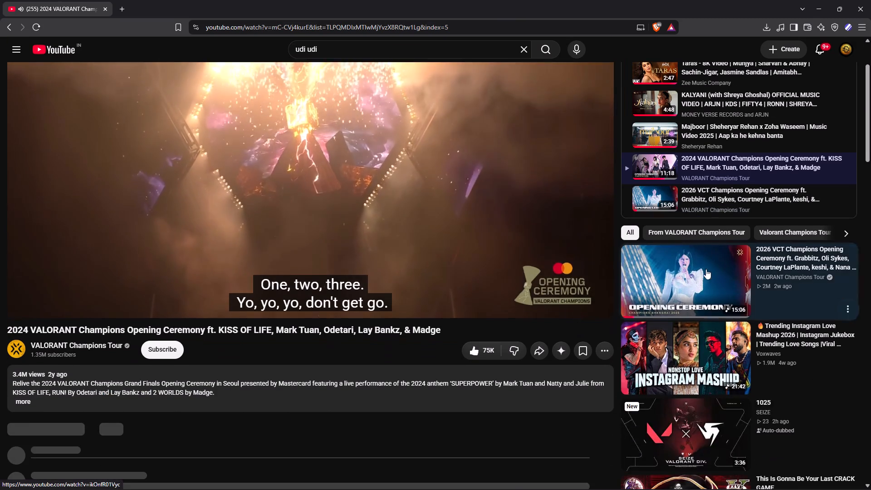
{"action": "left_click", "coordinate": [715, 200]}
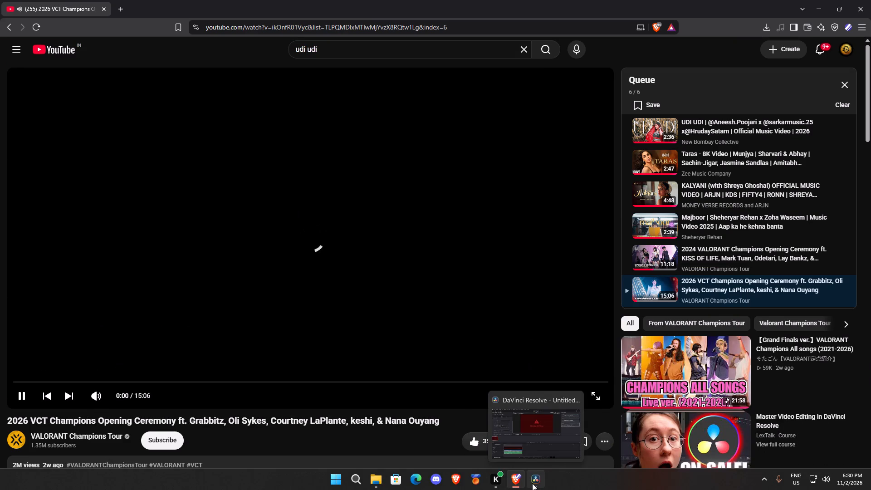
{"action": "left_click", "coordinate": [532, 483]}
{"action": "left_click", "coordinate": [518, 480]}
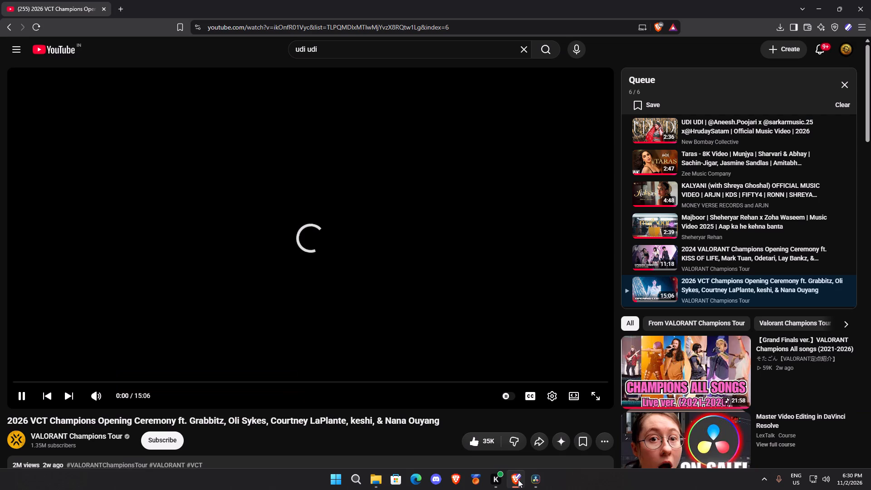
{"action": "scroll", "coordinate": [617, 379], "scroll_direction": "down", "scroll_amount": 4}
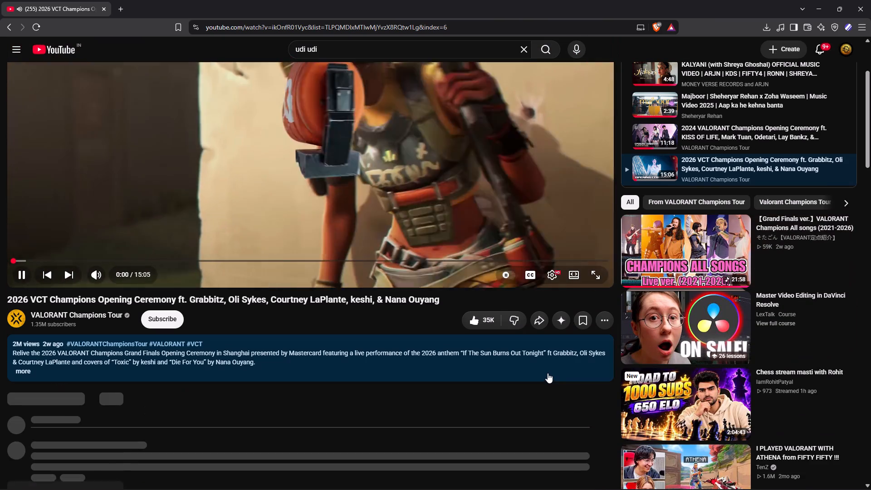
{"action": "scroll", "coordinate": [546, 371], "scroll_direction": "up", "scroll_amount": 6}
{"action": "left_click", "coordinate": [543, 478]}
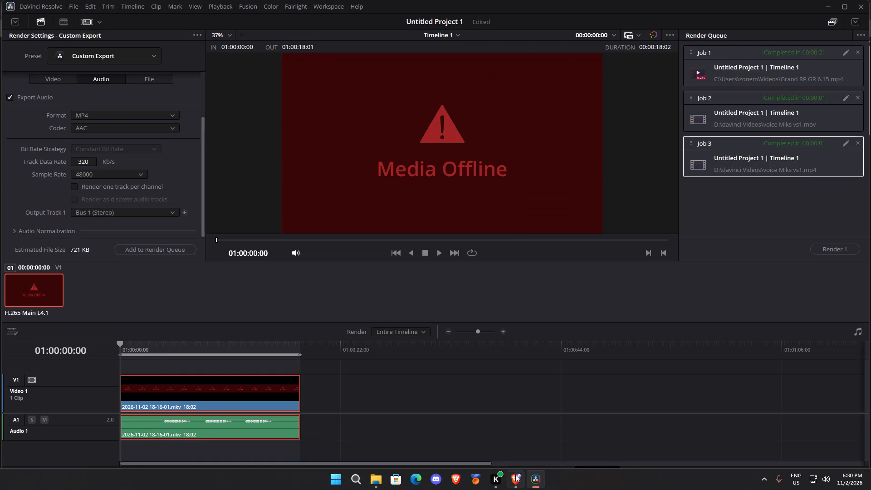
{"action": "left_click", "coordinate": [423, 281]}
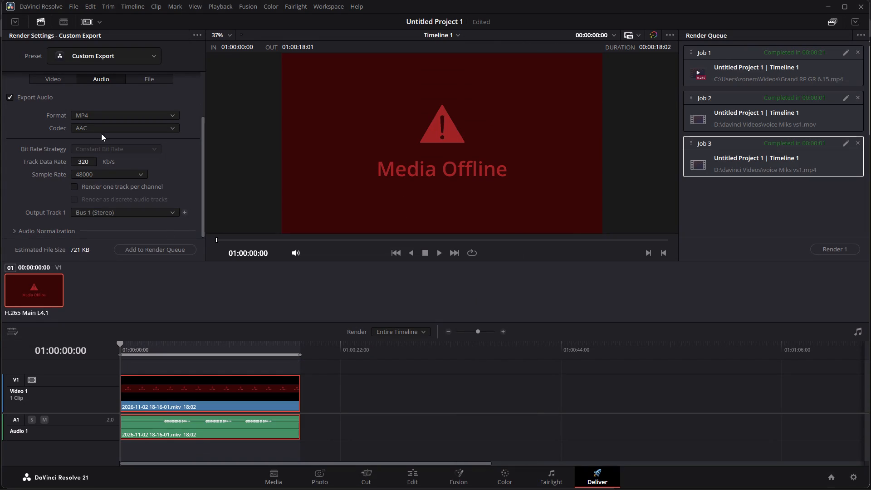
Close Untitled Project 1 and open the valoyoutube project from the local project library.
{"action": "left_click", "coordinate": [80, 8]}
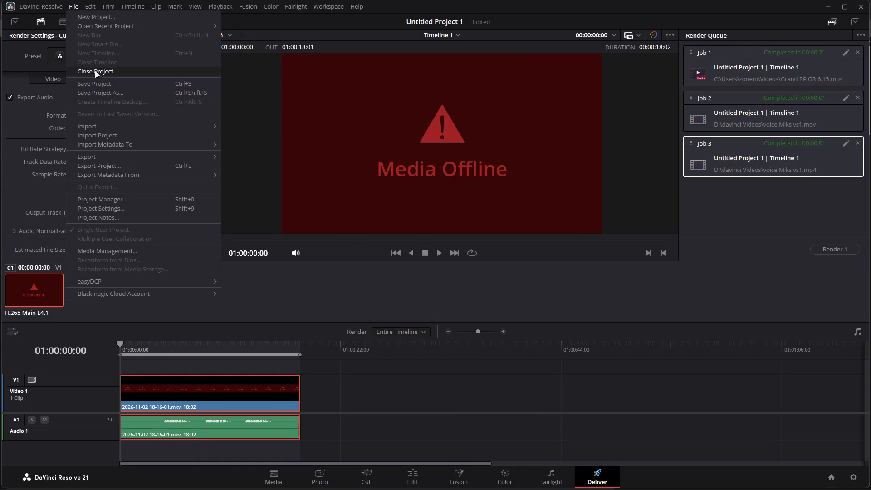
{"action": "left_click", "coordinate": [95, 71]}
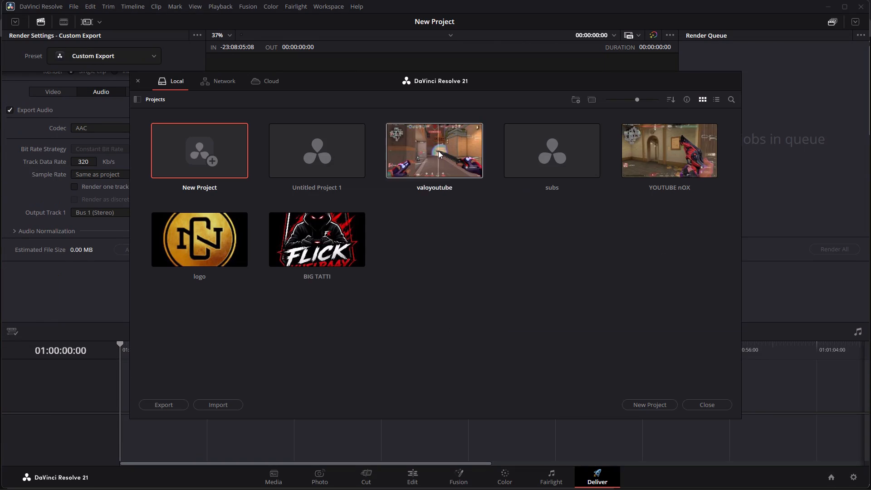
{"action": "left_click", "coordinate": [328, 152]}
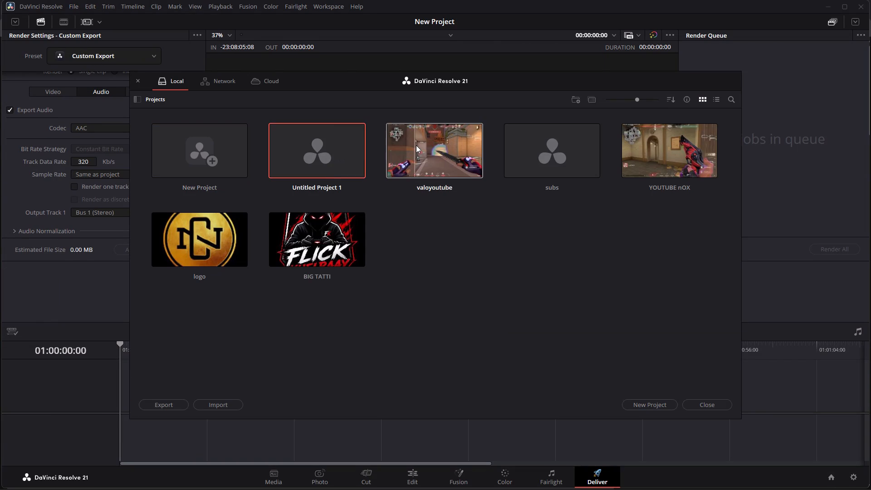
{"action": "double_click", "coordinate": [416, 145]}
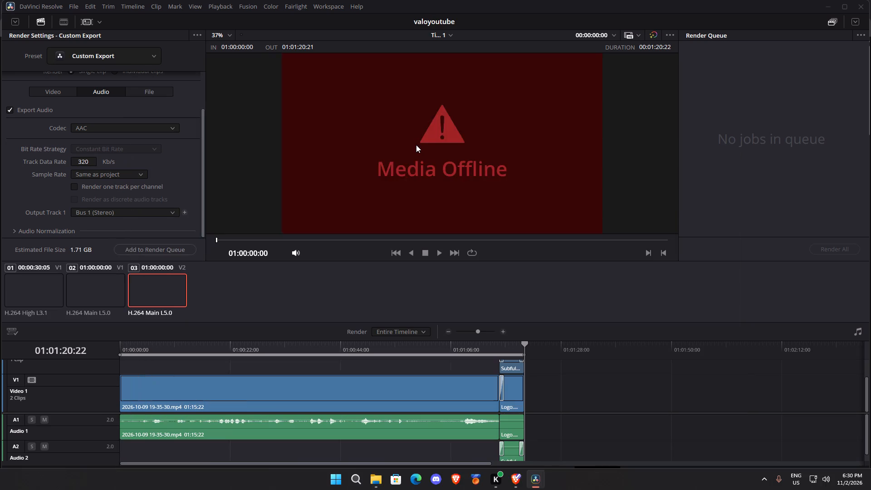
Move the playhead back to the start of Timeline 1.
{"action": "left_click_drag", "start_coordinate": [525, 346], "coordinate": [279, 344]}
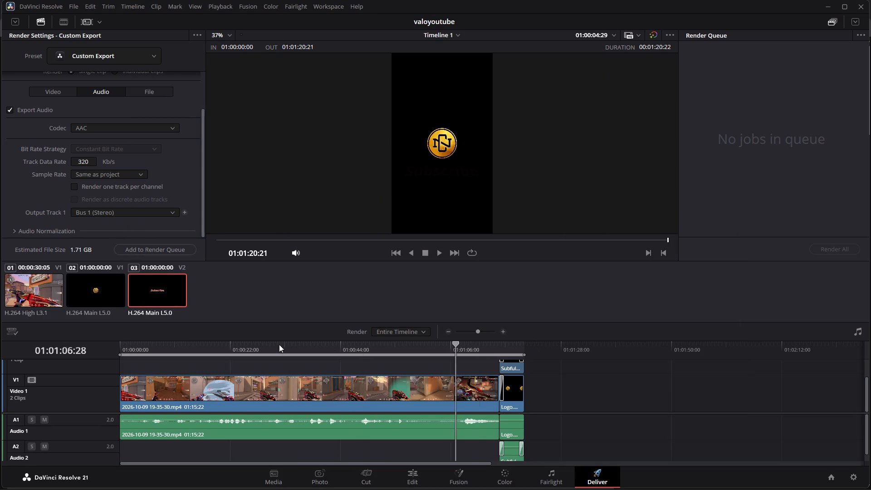
{"action": "left_click_drag", "start_coordinate": [279, 344], "coordinate": [110, 342]}
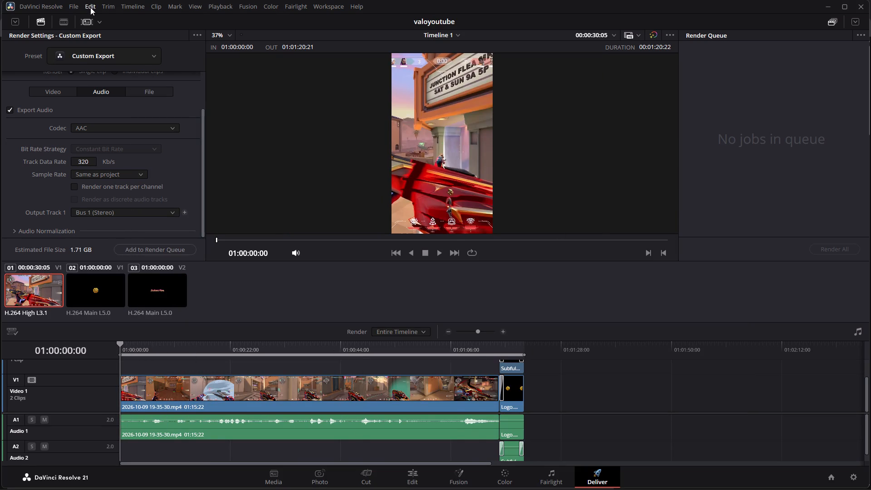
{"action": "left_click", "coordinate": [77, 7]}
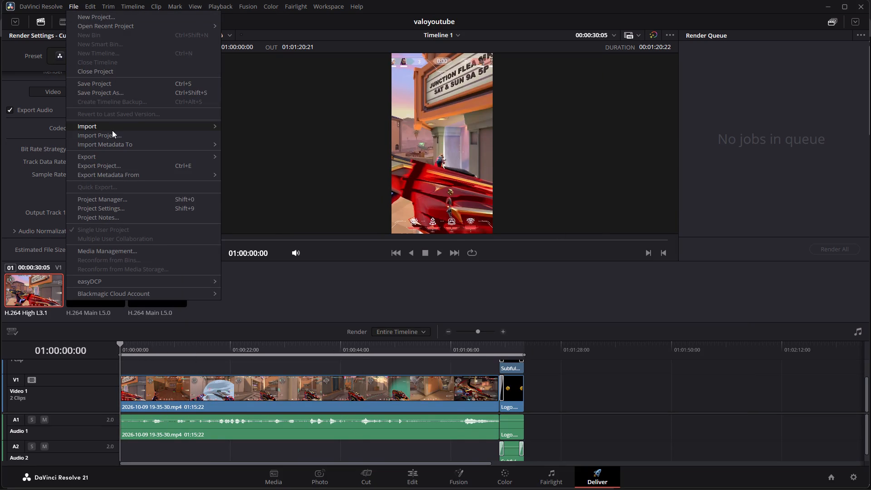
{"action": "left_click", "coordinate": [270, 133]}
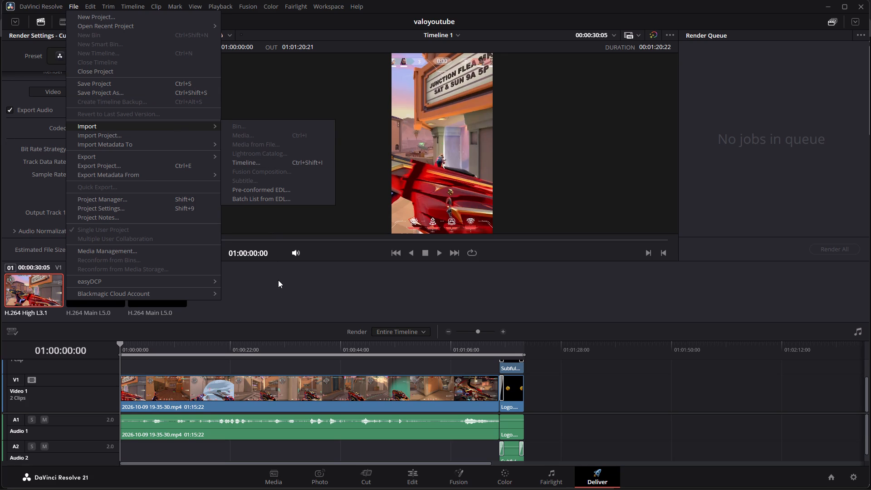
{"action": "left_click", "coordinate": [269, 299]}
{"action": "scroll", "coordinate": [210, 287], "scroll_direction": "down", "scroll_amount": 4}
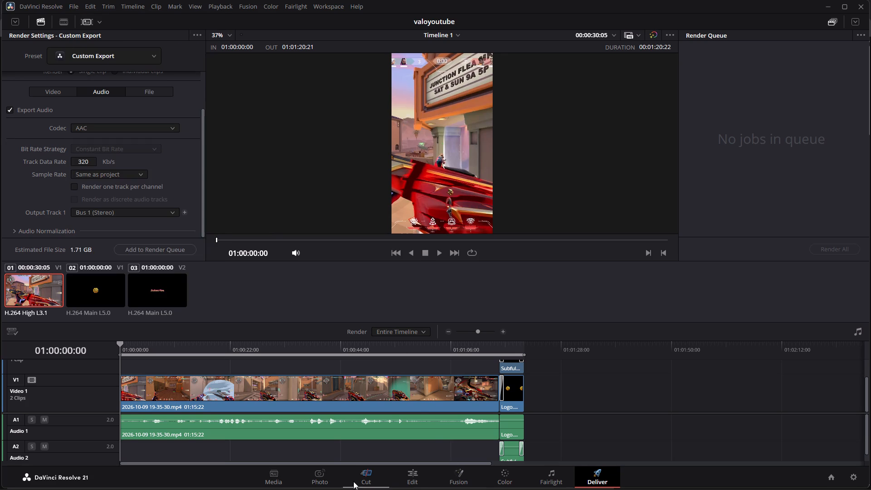
On the Edit page, import the MP4 version of voice Miks vs1 from the davinci Videos folder on drive D into the media pool.
{"action": "left_click", "coordinate": [422, 476]}
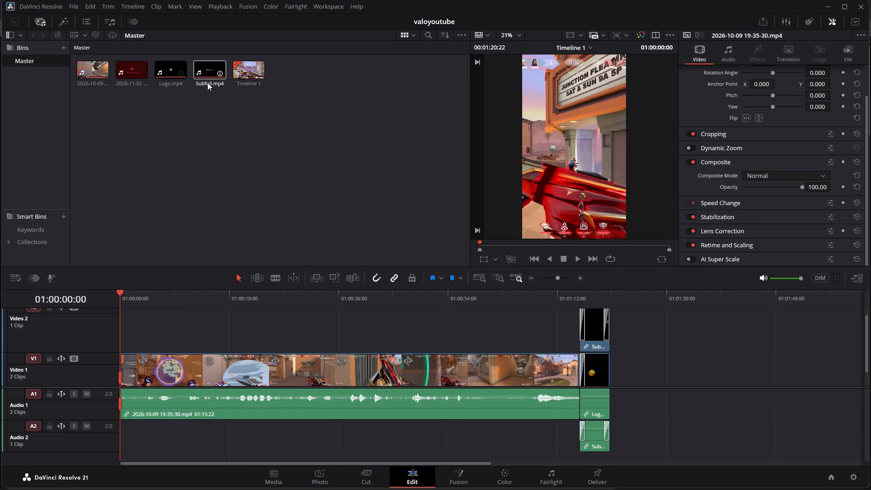
{"action": "left_click", "coordinate": [80, 9]}
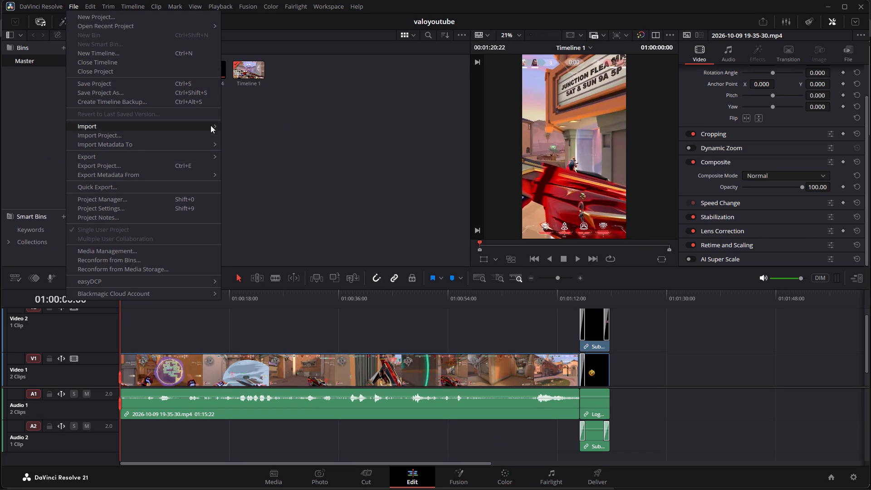
{"action": "left_click", "coordinate": [255, 136]}
{"action": "scroll", "coordinate": [117, 161], "scroll_direction": "down", "scroll_amount": 2}
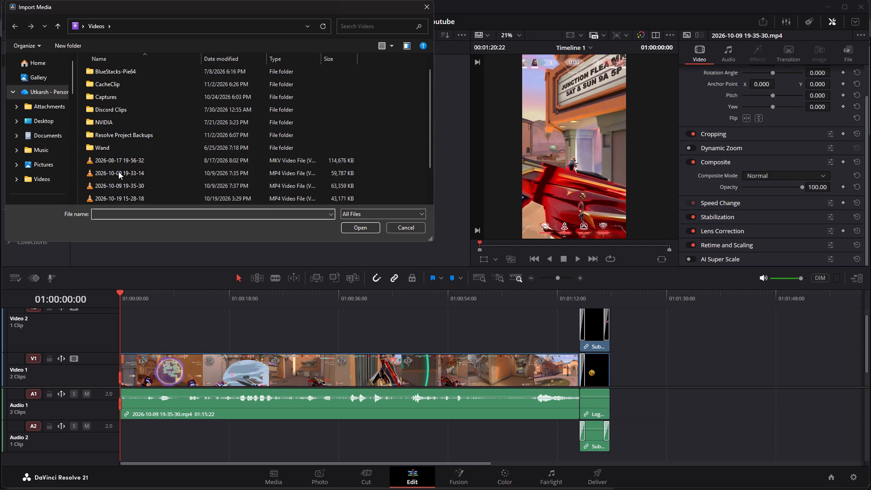
{"action": "scroll", "coordinate": [118, 171], "scroll_direction": "down", "scroll_amount": 11}
{"action": "scroll", "coordinate": [45, 148], "scroll_direction": "down", "scroll_amount": 11}
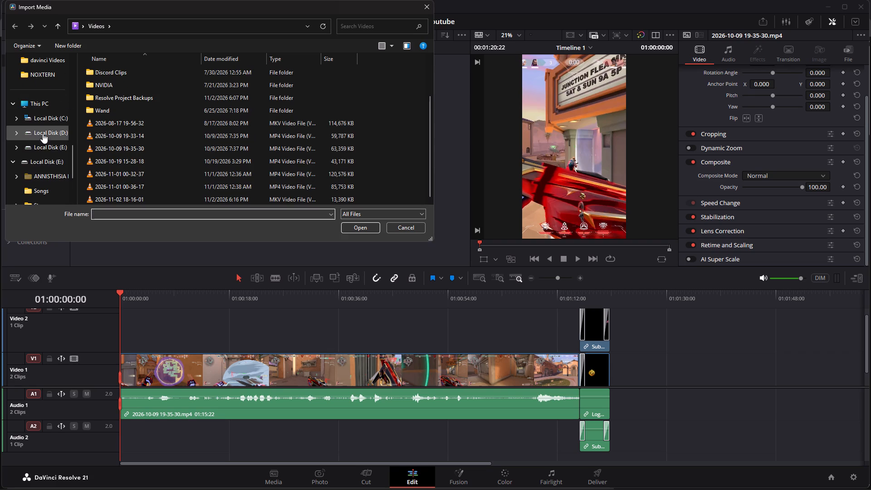
{"action": "left_click", "coordinate": [43, 134]}
{"action": "double_click", "coordinate": [101, 124]}
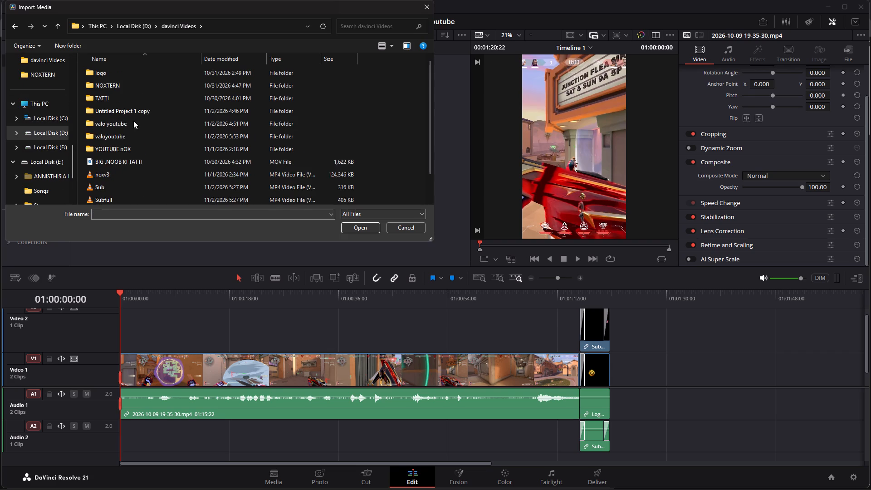
{"action": "scroll", "coordinate": [137, 160], "scroll_direction": "down", "scroll_amount": 8}
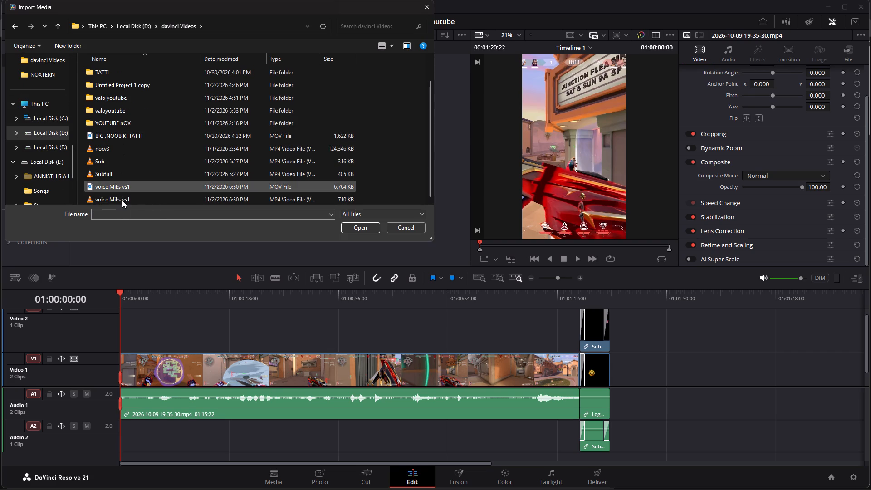
{"action": "left_click_drag", "start_coordinate": [121, 200], "coordinate": [404, 224]}
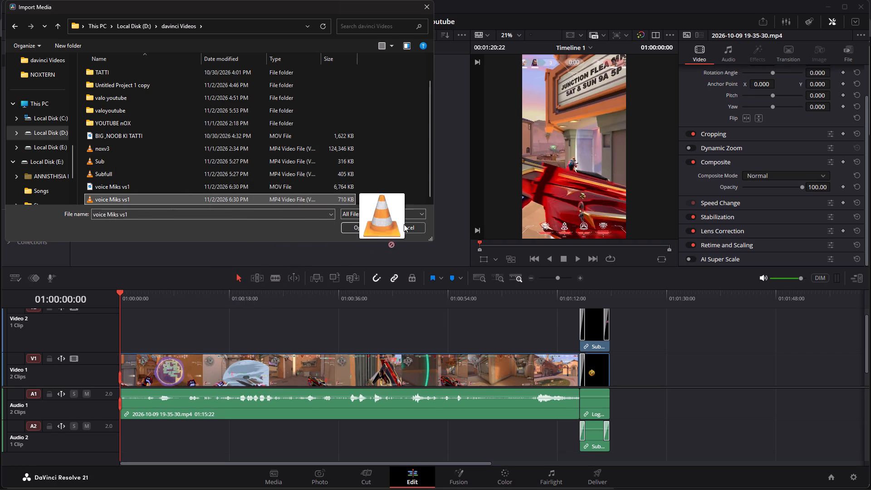
{"action": "left_click_drag", "start_coordinate": [404, 224], "coordinate": [445, 150]}
{"action": "left_click", "coordinate": [365, 224]}
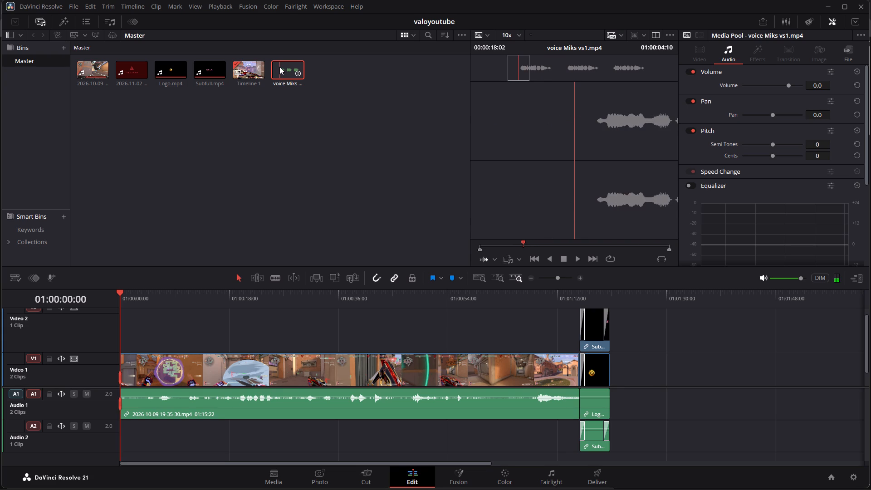
Place the voice Miks vs1.mp4 clip on track Audio 2, aligned with the start of the timeline.
{"action": "left_click", "coordinate": [279, 67]}
{"action": "left_click_drag", "start_coordinate": [283, 69], "coordinate": [214, 366]}
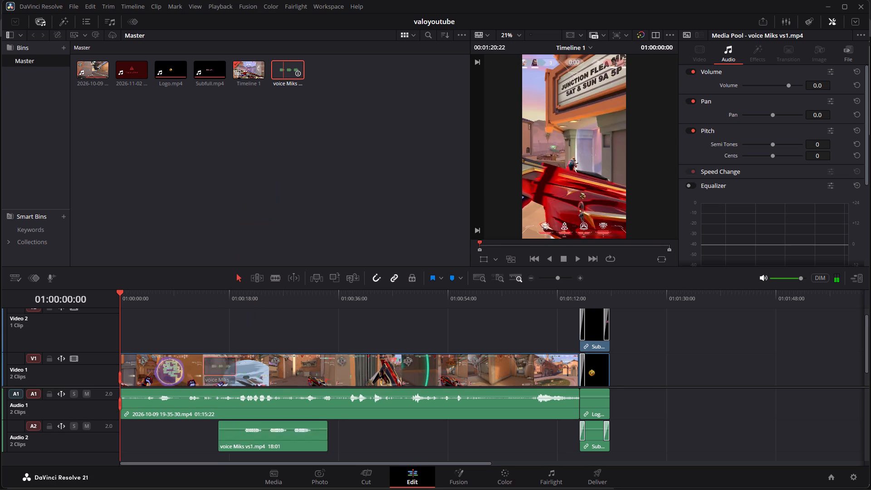
{"action": "left_click_drag", "start_coordinate": [214, 366], "coordinate": [122, 434]}
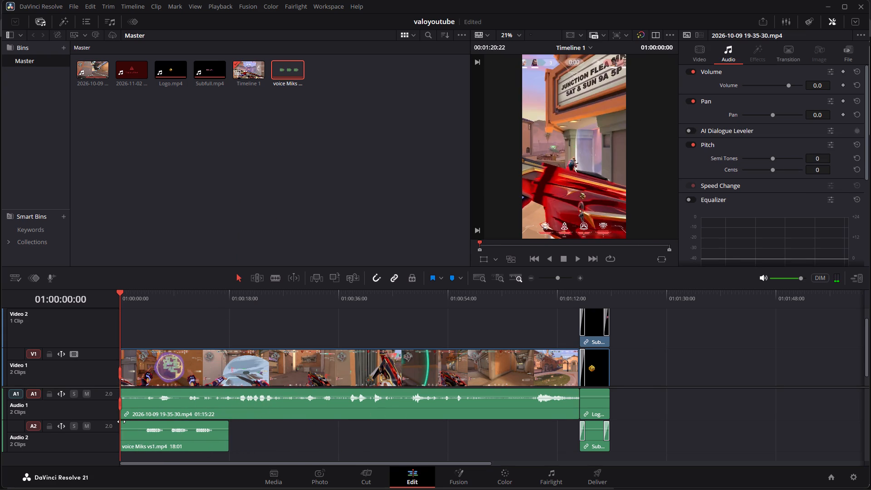
{"action": "left_click_drag", "start_coordinate": [121, 422], "coordinate": [115, 422]}
Split the voice clip on Audio 2 at about 4 s and about 7 s, isolating the first spoken phrase.
{"action": "left_click", "coordinate": [275, 280]}
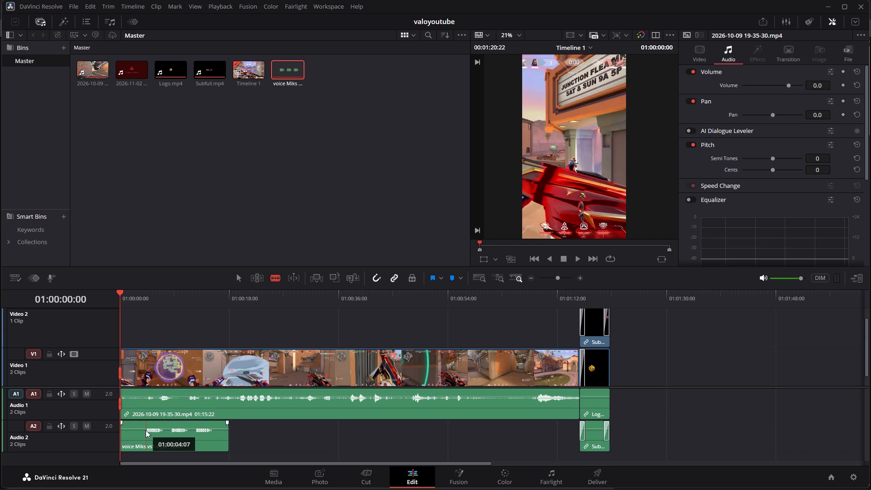
{"action": "left_click", "coordinate": [146, 430]}
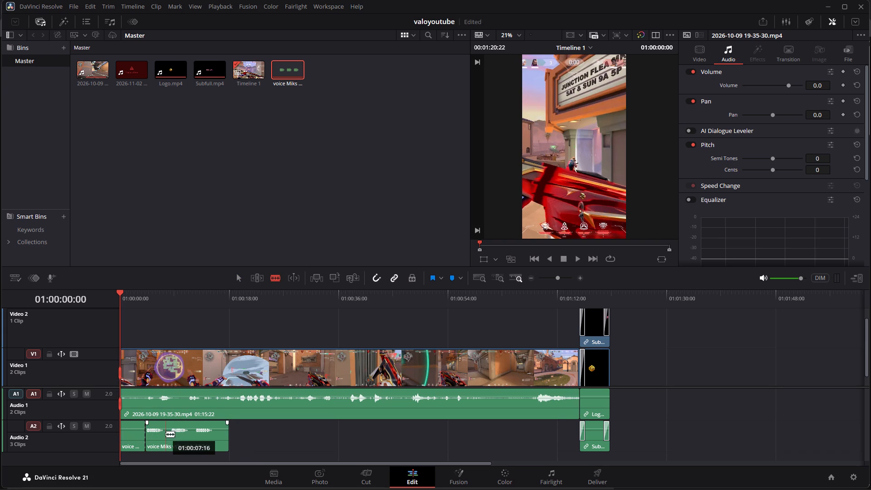
{"action": "left_click", "coordinate": [163, 434]}
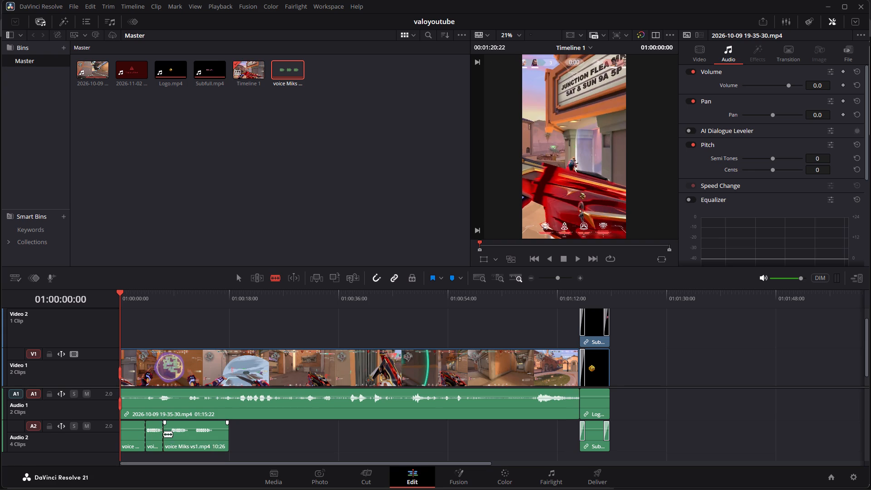
{"action": "left_click", "coordinate": [275, 277]}
{"action": "left_click", "coordinate": [241, 277]}
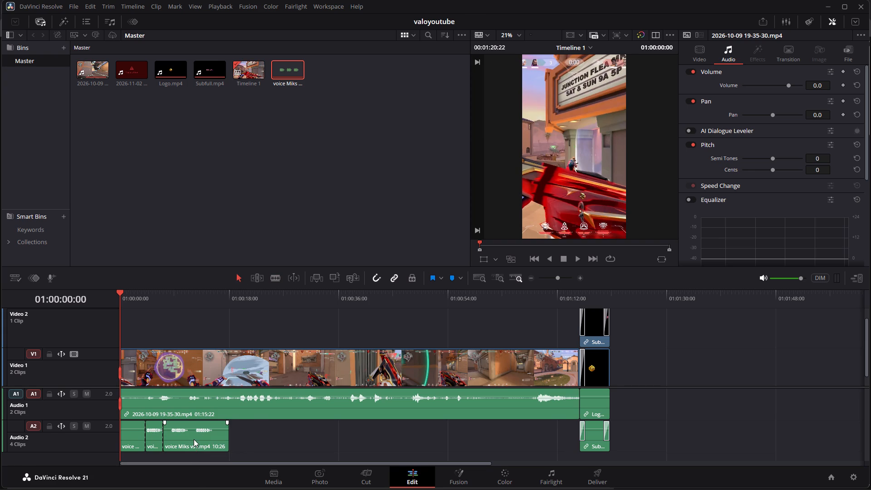
Delete the last and first pieces of the voice clip and move the remaining phrase to the timeline start.
{"action": "left_click", "coordinate": [194, 439]}
{"action": "right_click", "coordinate": [194, 439]}
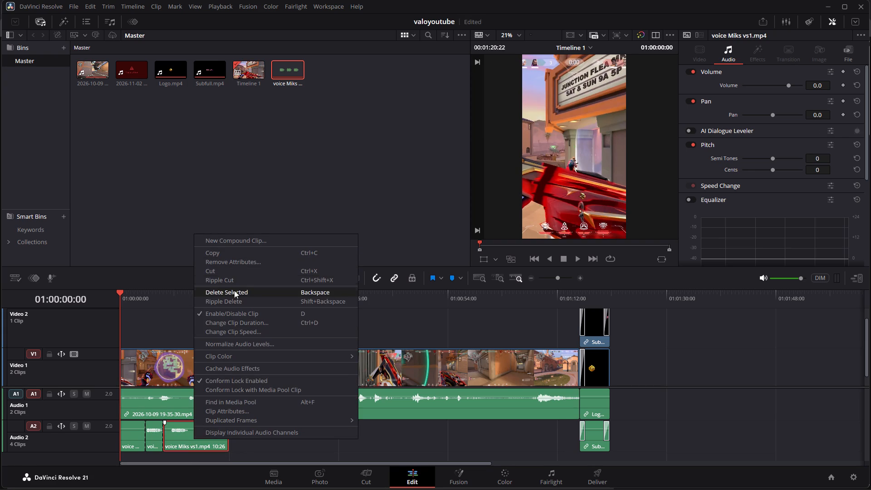
{"action": "left_click", "coordinate": [233, 293]}
{"action": "right_click", "coordinate": [135, 436]}
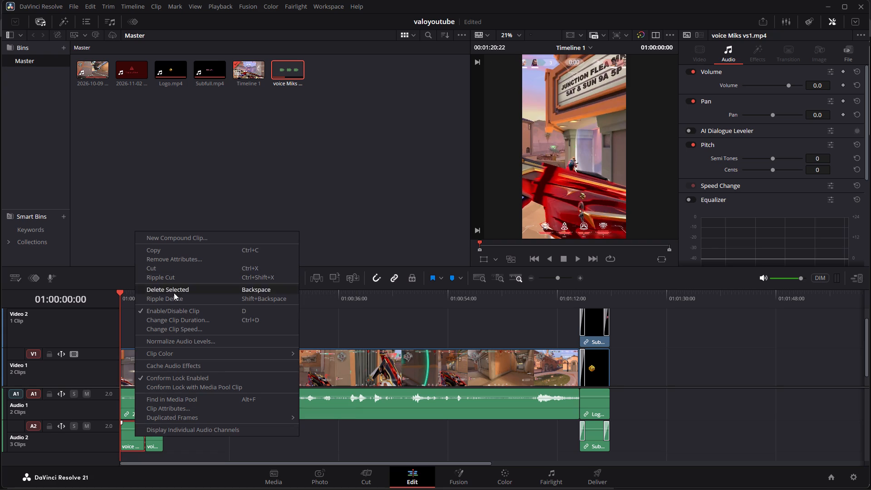
{"action": "left_click", "coordinate": [173, 290]}
{"action": "left_click_drag", "start_coordinate": [154, 435], "coordinate": [129, 436]}
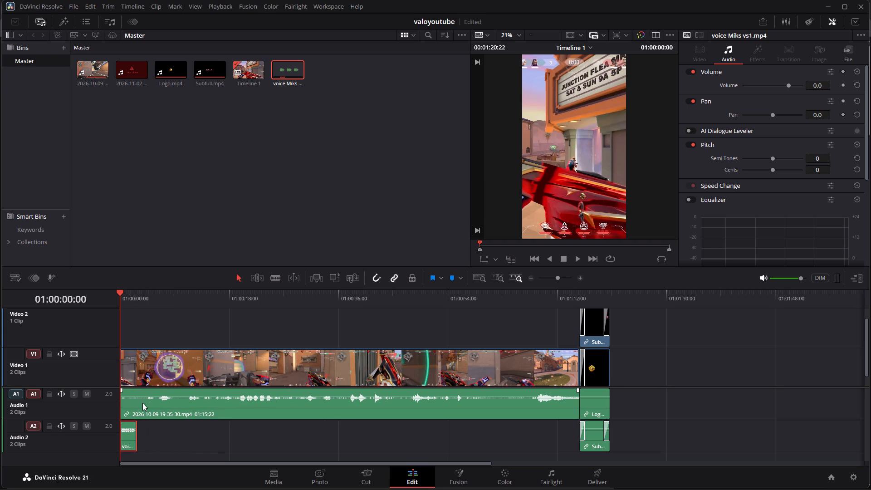
{"action": "left_click", "coordinate": [142, 403]}
{"action": "left_click_drag", "start_coordinate": [134, 391], "coordinate": [134, 398]}
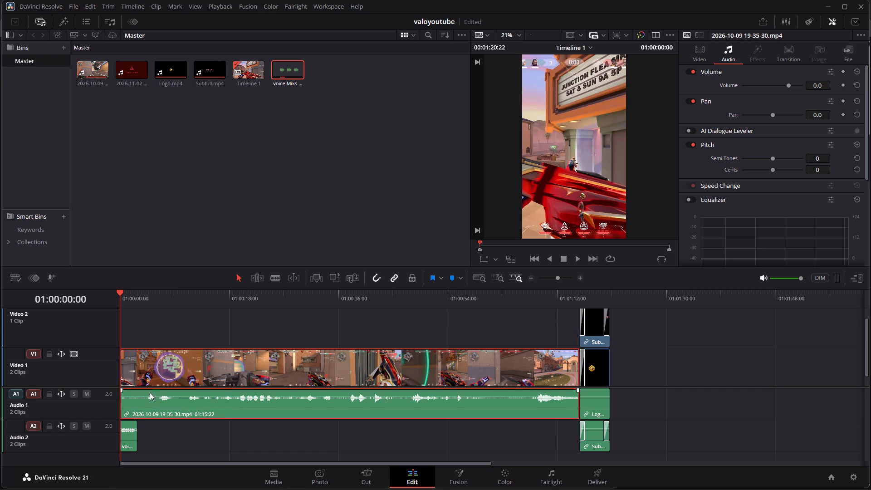
{"action": "left_click", "coordinate": [279, 279]}
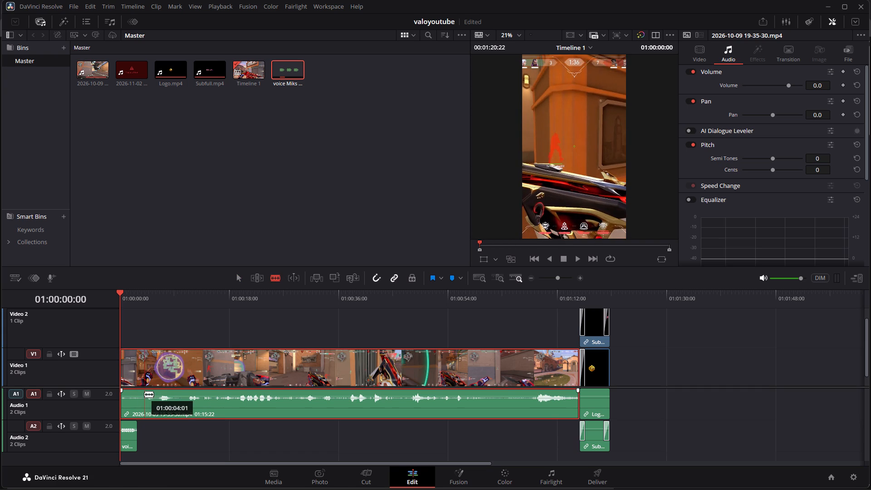
{"action": "left_click", "coordinate": [140, 393]}
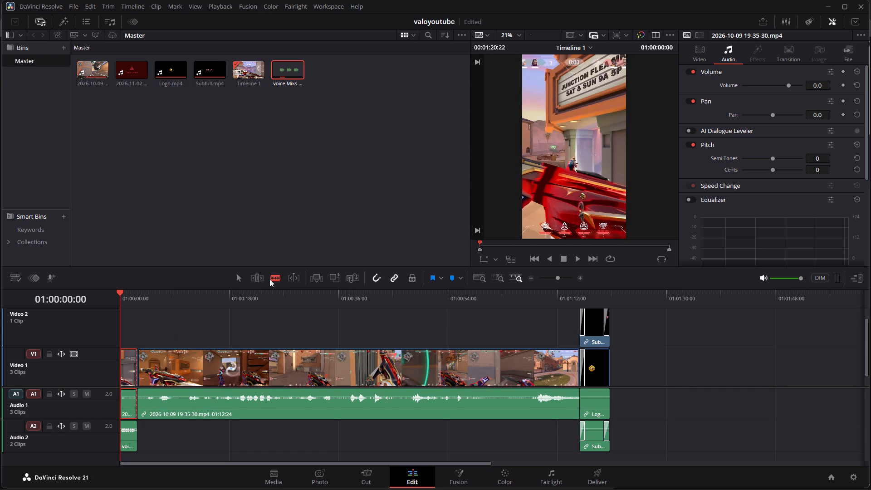
{"action": "left_click", "coordinate": [124, 404]}
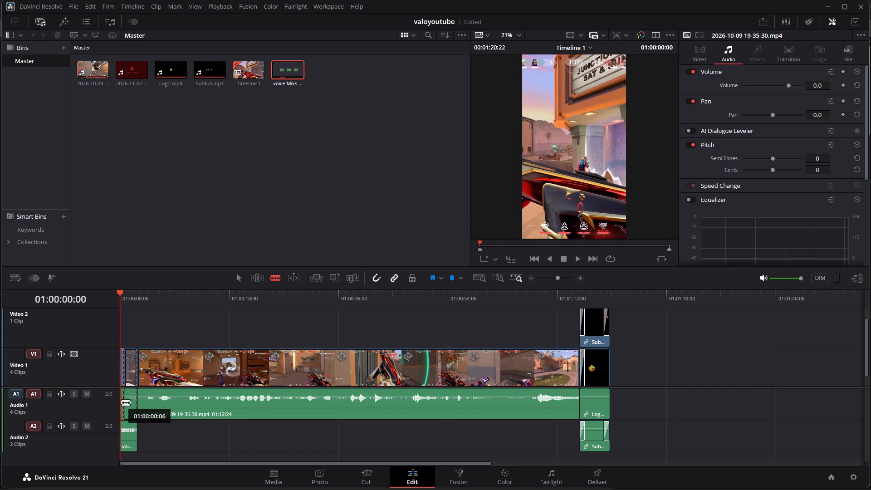
{"action": "left_click", "coordinate": [240, 276]}
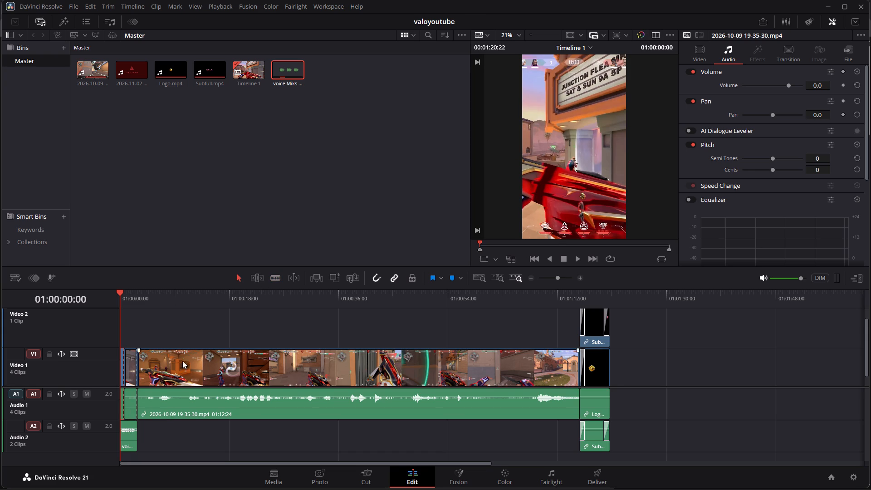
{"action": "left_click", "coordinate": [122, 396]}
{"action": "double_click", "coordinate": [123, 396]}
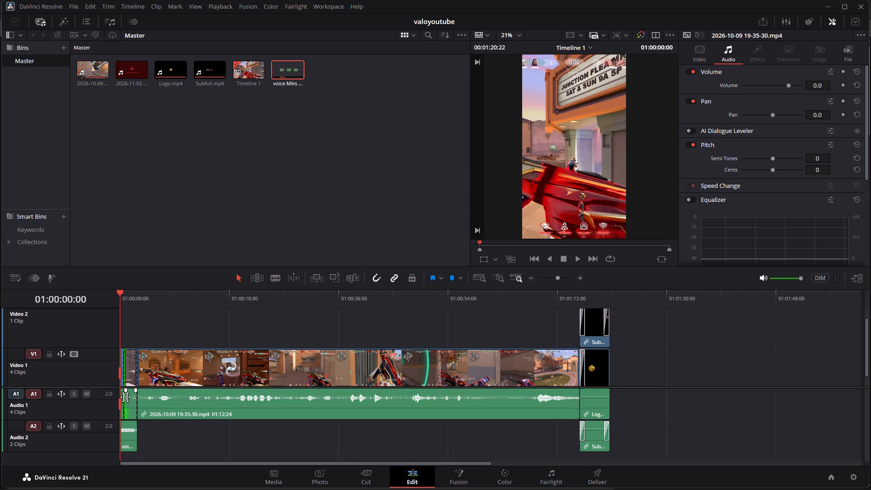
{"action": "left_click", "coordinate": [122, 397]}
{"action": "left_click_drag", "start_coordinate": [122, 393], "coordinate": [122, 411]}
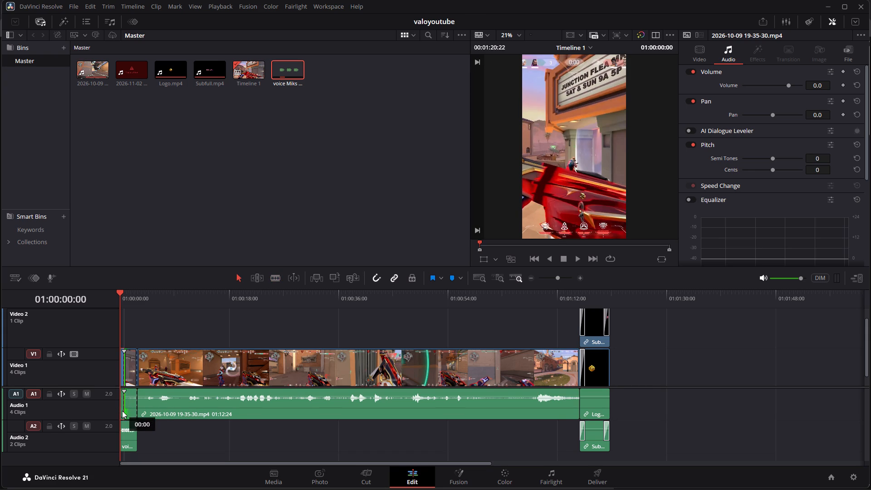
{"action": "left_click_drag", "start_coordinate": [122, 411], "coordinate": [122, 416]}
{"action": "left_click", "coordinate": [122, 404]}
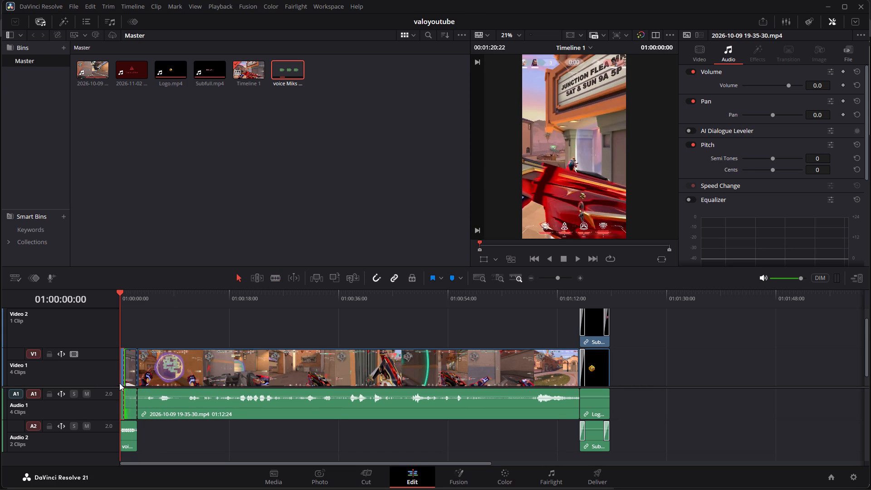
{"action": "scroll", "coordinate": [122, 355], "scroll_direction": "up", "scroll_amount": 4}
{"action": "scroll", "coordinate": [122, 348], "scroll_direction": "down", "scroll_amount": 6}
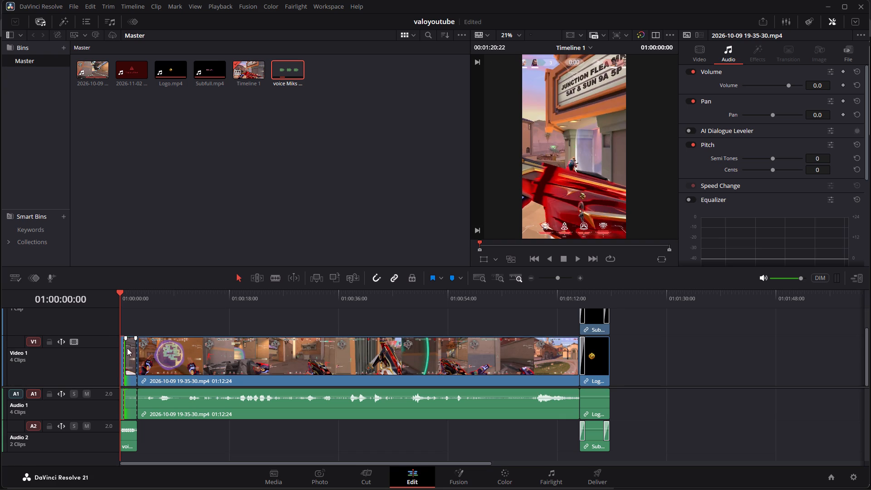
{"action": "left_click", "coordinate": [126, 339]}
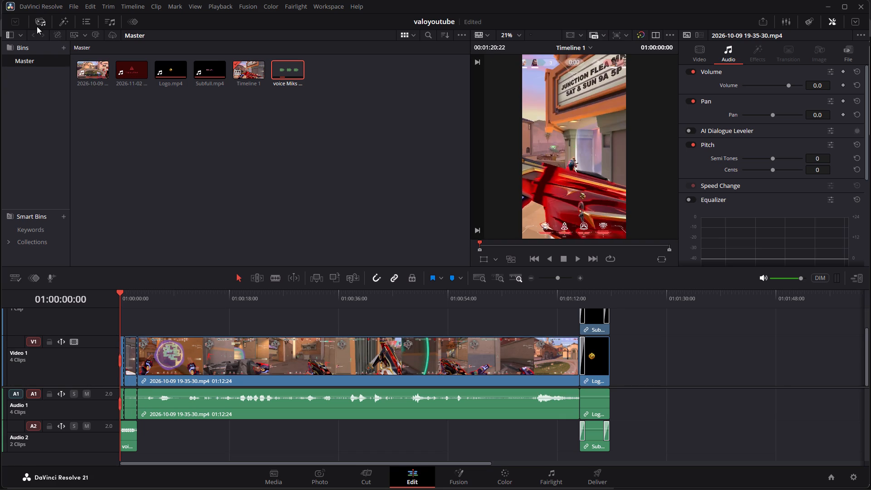
Play the opening seconds of the timeline to check the voice phrase against the gameplay, and stop playback.
{"action": "left_click", "coordinate": [576, 257]}
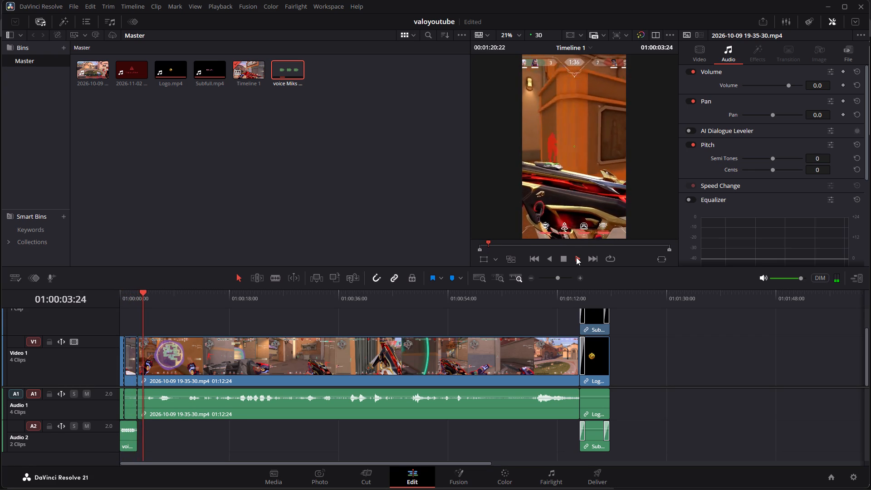
{"action": "left_click", "coordinate": [566, 258]}
Return the playhead to the timeline start and pause the 2026 VCT Champions video in the Brave browser, returning to DaVinci Resolve.
{"action": "left_click", "coordinate": [130, 407]}
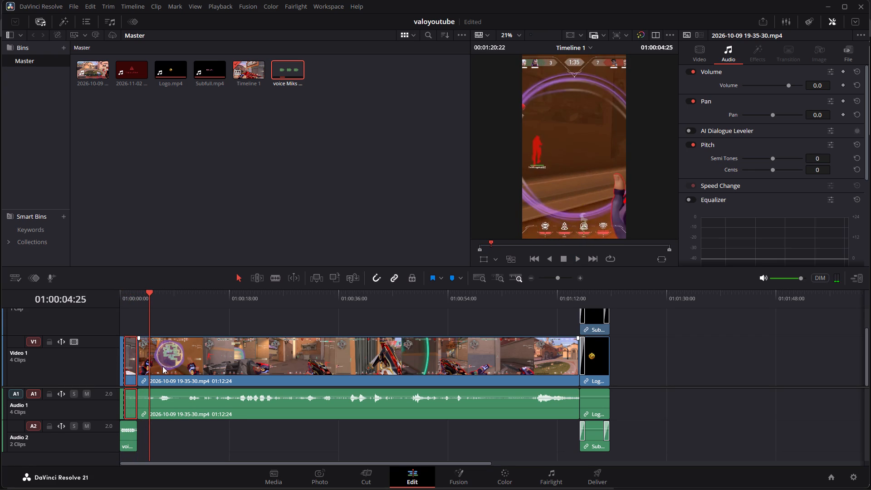
{"action": "left_click_drag", "start_coordinate": [147, 293], "coordinate": [119, 294]}
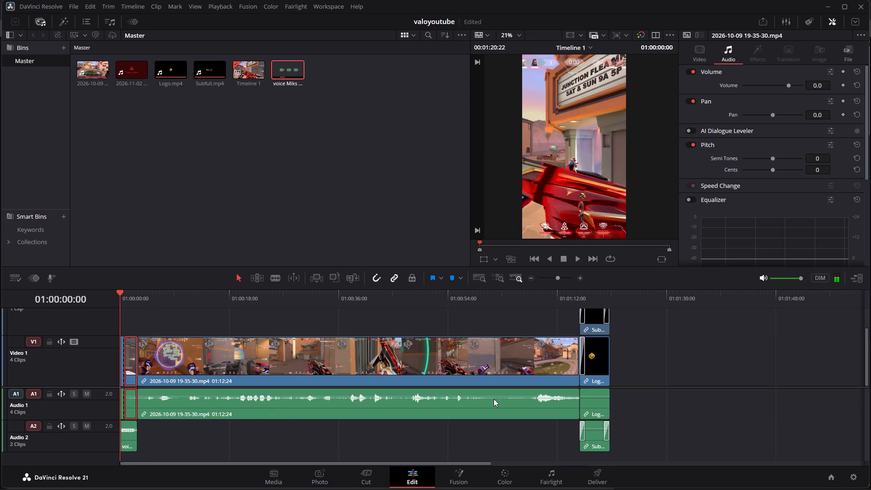
{"action": "left_click", "coordinate": [511, 481]}
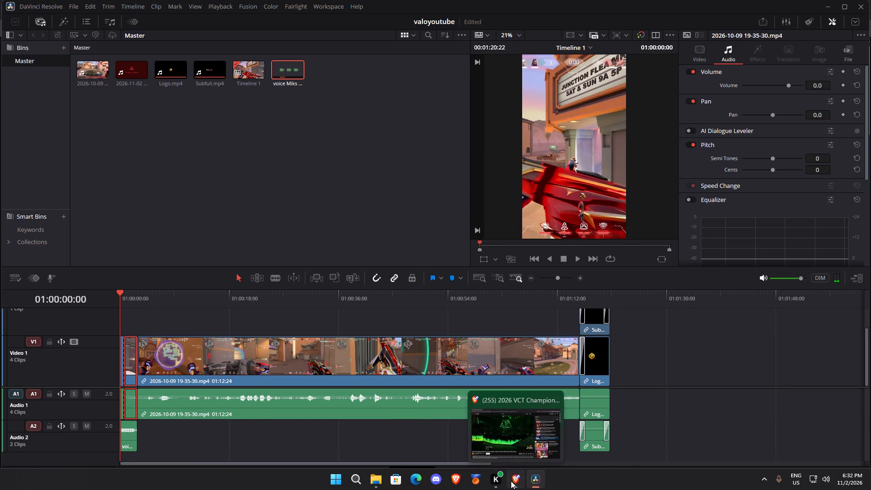
{"action": "left_click", "coordinate": [306, 233]}
{"action": "left_click", "coordinate": [542, 482]}
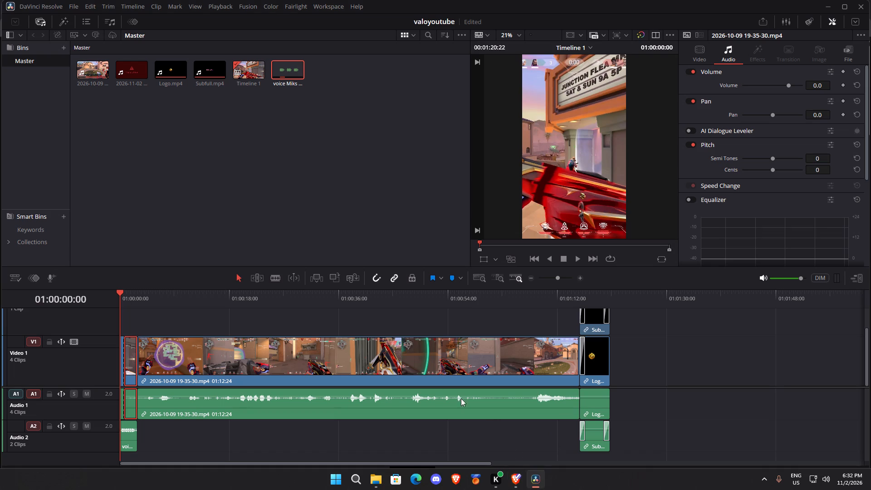
Play the first five seconds of Timeline 1 to check the voice phrase against the gameplay sound, and stop playback.
{"action": "left_click", "coordinate": [578, 265]}
{"action": "left_click", "coordinate": [578, 259]}
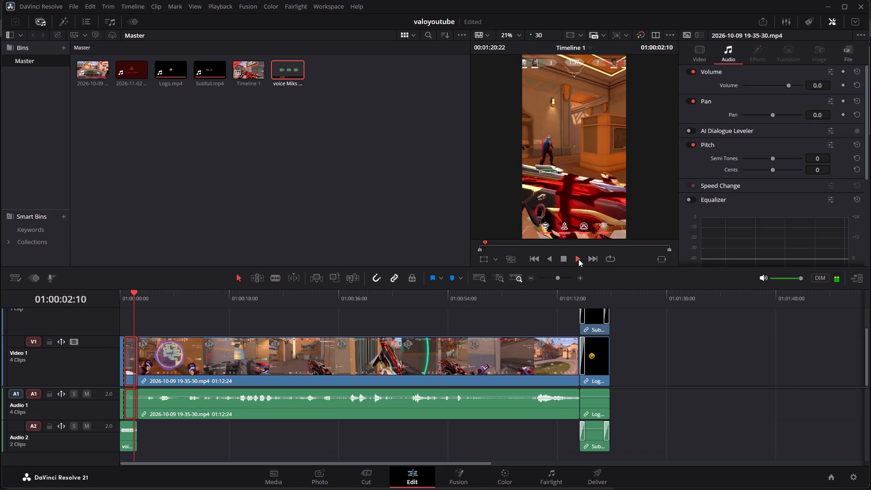
{"action": "left_click", "coordinate": [578, 259]}
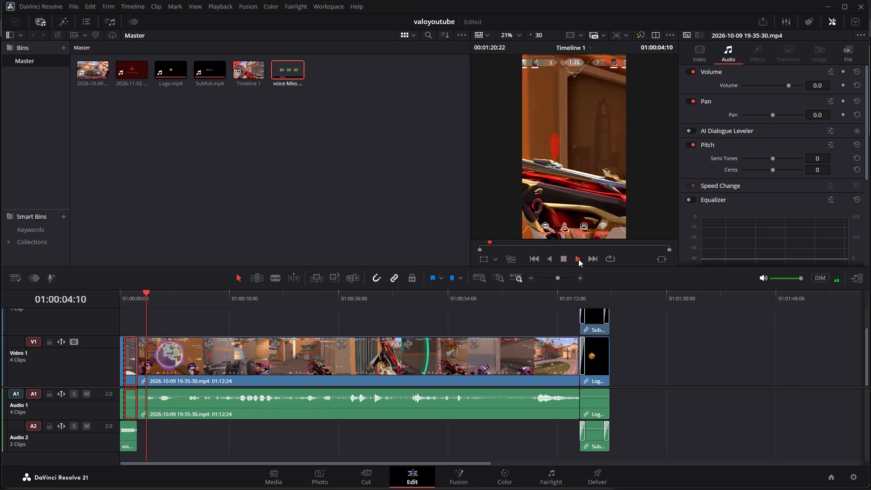
{"action": "left_click", "coordinate": [564, 259]}
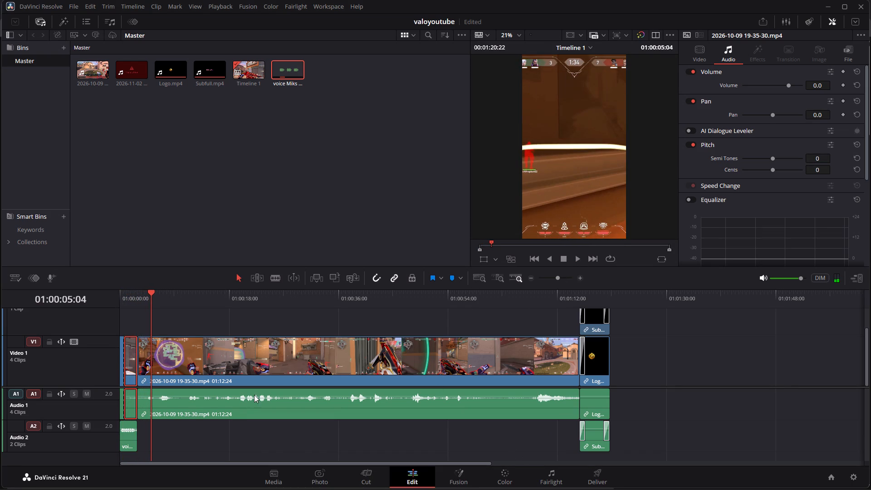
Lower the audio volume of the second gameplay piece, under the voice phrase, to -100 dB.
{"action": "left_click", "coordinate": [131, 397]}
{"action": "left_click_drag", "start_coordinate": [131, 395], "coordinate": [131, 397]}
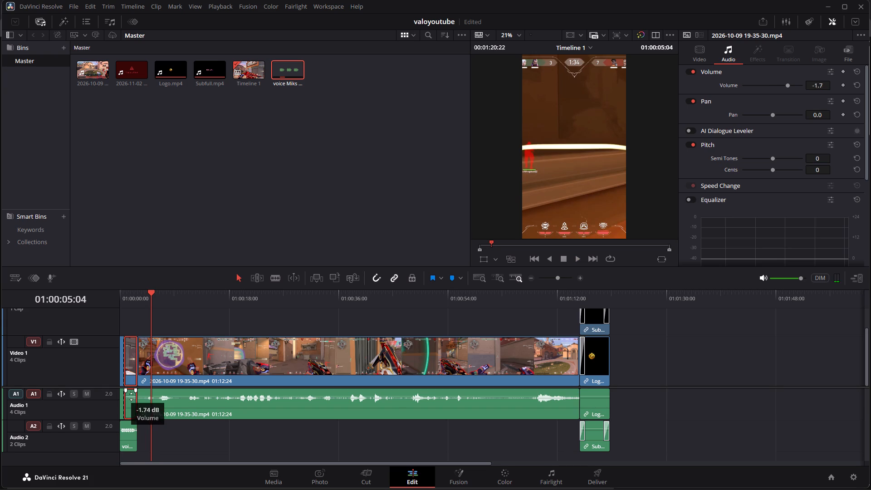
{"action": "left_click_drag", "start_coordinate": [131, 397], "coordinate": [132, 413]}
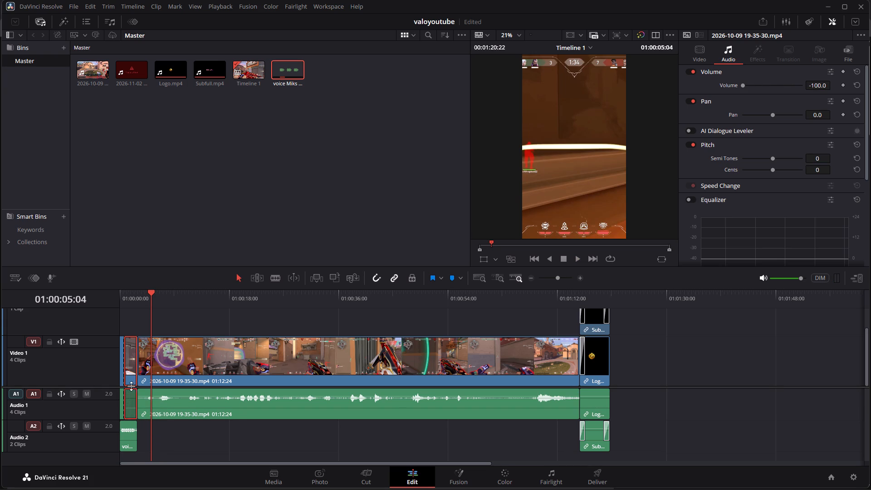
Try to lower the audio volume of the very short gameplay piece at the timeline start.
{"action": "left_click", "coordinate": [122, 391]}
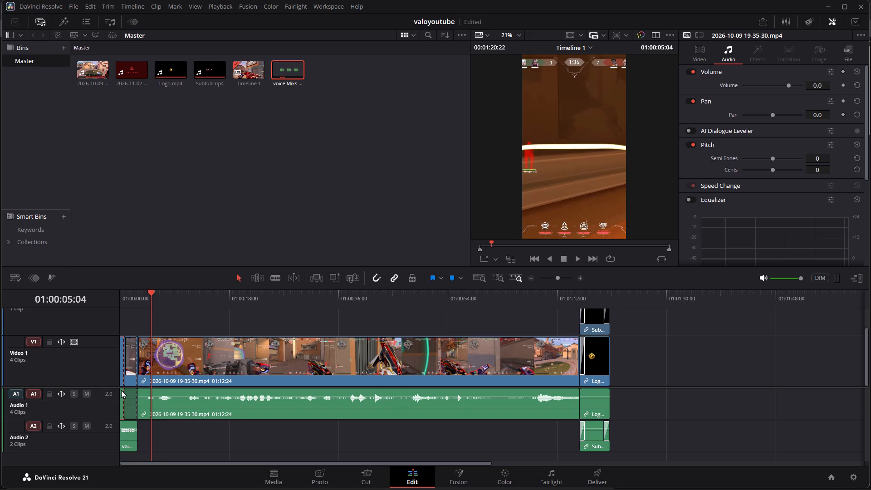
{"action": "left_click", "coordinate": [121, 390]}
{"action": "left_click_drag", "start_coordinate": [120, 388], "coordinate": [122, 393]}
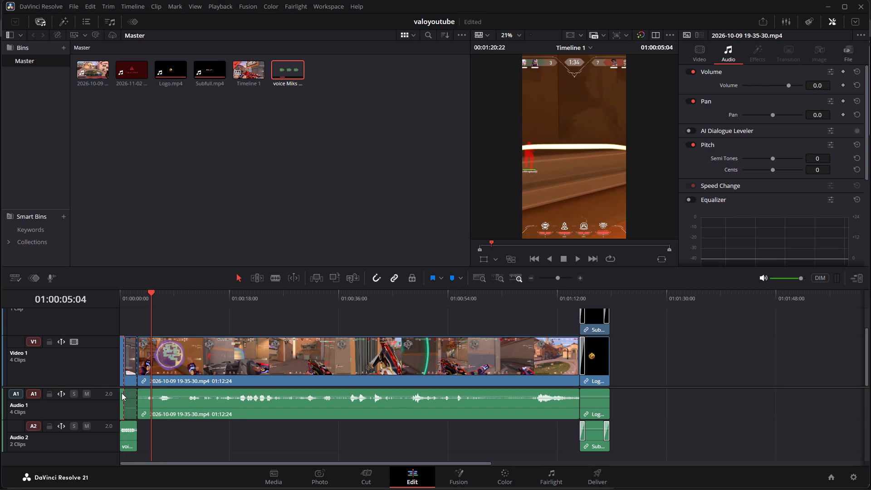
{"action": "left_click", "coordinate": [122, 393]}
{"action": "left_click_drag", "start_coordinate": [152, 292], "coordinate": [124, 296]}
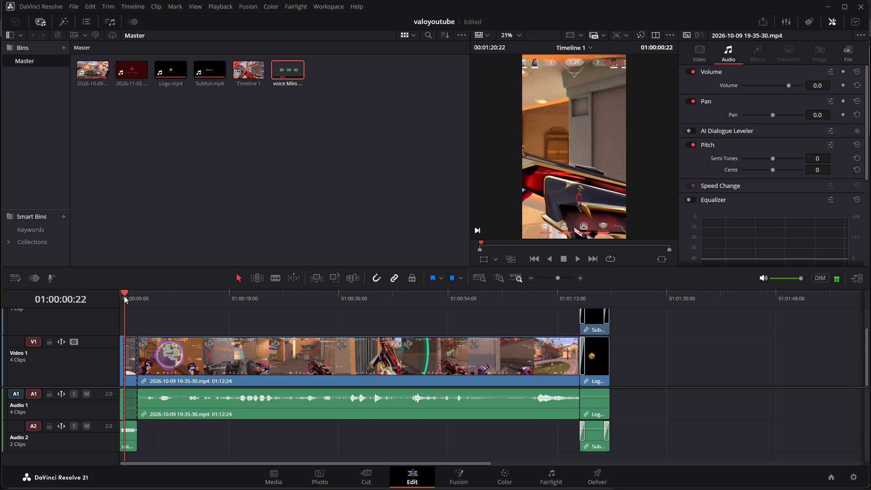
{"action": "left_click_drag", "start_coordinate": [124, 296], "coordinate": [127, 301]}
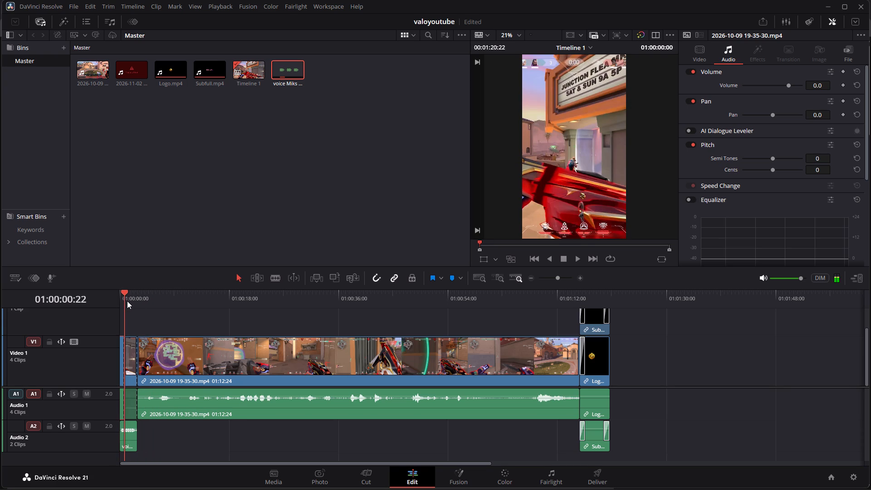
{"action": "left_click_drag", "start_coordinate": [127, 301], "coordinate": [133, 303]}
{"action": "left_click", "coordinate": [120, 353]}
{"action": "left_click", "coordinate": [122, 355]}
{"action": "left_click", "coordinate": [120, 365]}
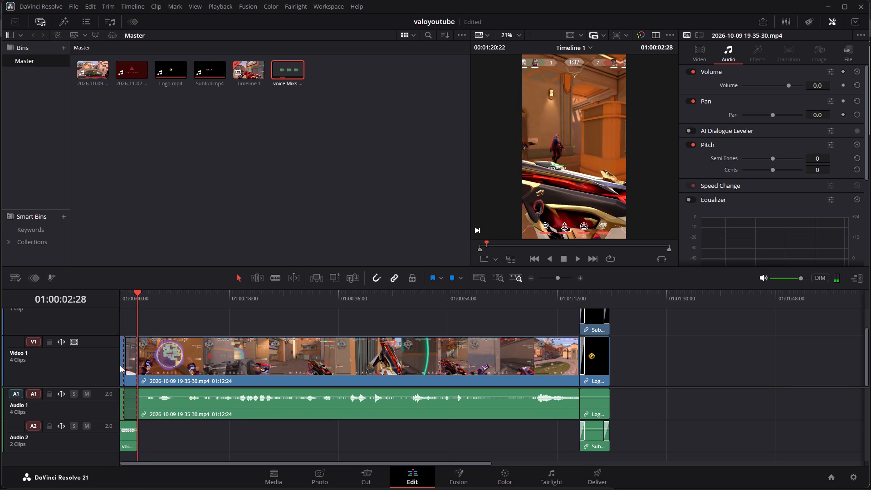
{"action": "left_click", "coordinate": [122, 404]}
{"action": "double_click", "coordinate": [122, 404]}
Undo the -100 dB volume change and the gameplay split just after the timeline start.
{"action": "key", "text": "ctrl+z"}
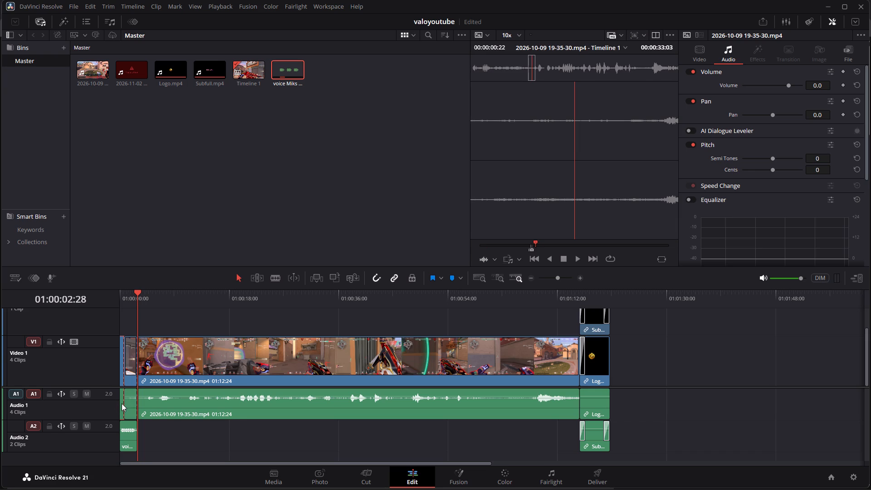
{"action": "key", "text": "ctrl+z"}
{"action": "left_click", "coordinate": [137, 293]}
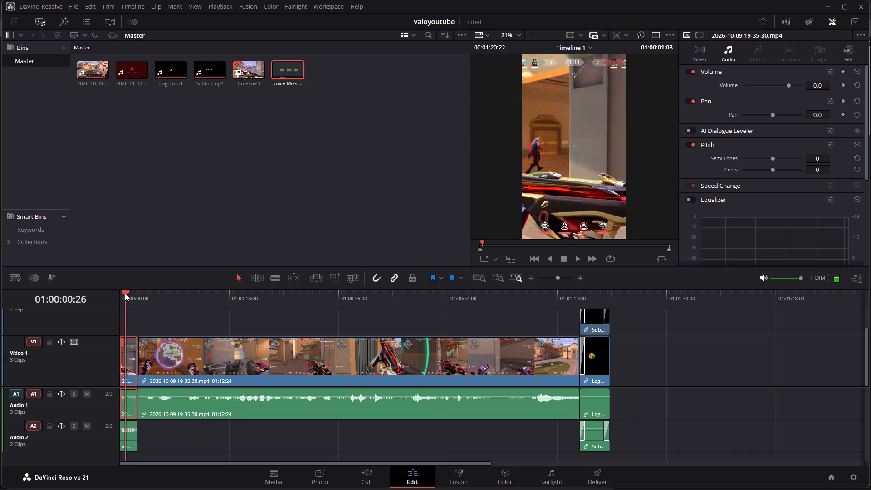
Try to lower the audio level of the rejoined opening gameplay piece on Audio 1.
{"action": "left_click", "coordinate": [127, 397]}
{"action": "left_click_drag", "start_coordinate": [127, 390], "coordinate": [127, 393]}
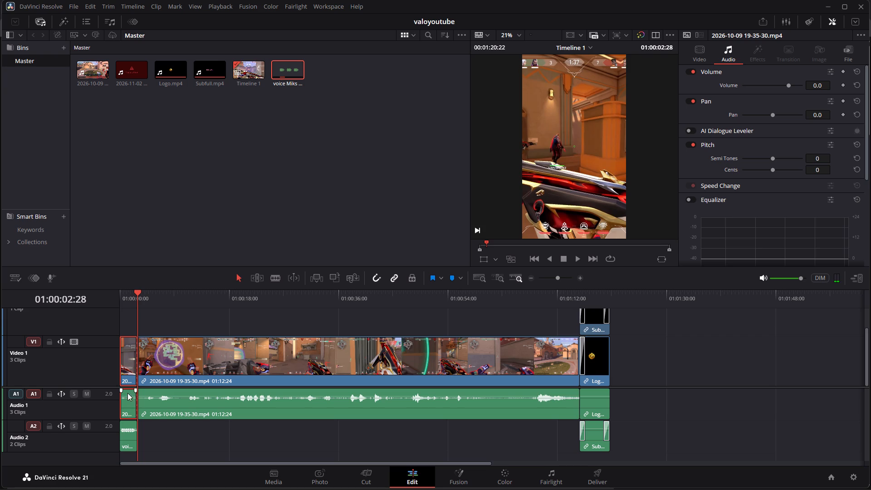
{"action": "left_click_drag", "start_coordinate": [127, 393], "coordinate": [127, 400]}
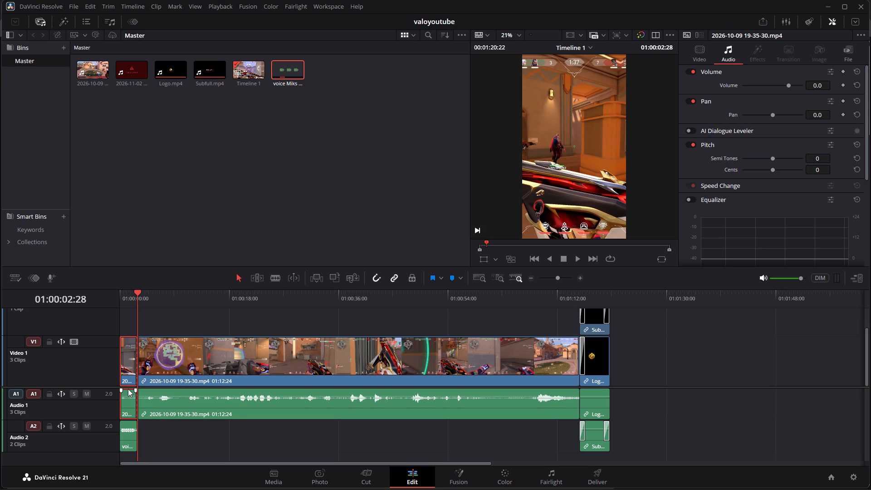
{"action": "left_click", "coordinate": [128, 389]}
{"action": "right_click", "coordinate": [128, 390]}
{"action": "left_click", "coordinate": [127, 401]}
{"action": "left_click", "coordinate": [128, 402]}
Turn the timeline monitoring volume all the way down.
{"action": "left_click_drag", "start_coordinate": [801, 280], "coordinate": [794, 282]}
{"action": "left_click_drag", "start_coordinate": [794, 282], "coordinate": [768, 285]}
Play Timeline 1 from the start and again from the end of the voice phrase to check the monitoring volume's effect.
{"action": "left_click_drag", "start_coordinate": [138, 293], "coordinate": [115, 298]}
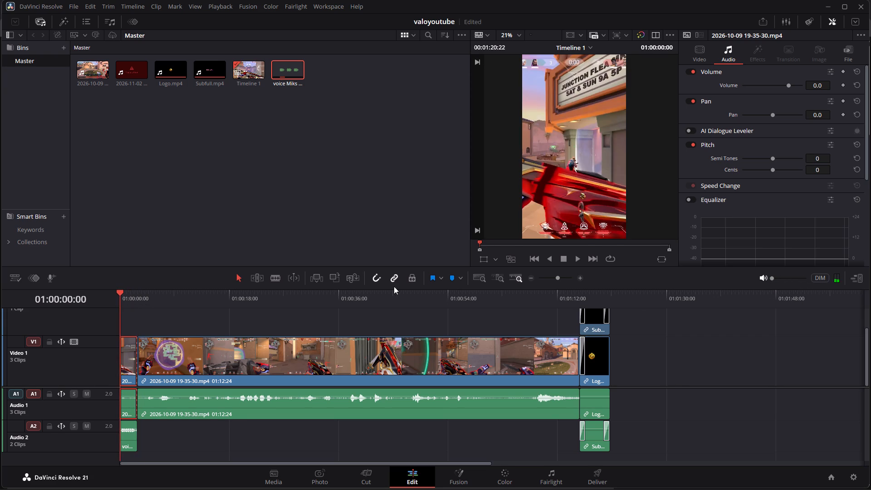
{"action": "left_click", "coordinate": [577, 259]}
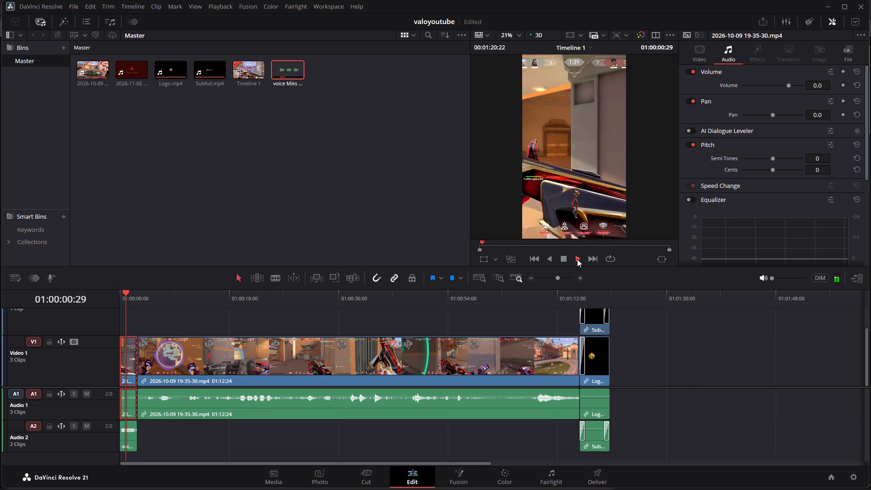
{"action": "left_click", "coordinate": [577, 259]}
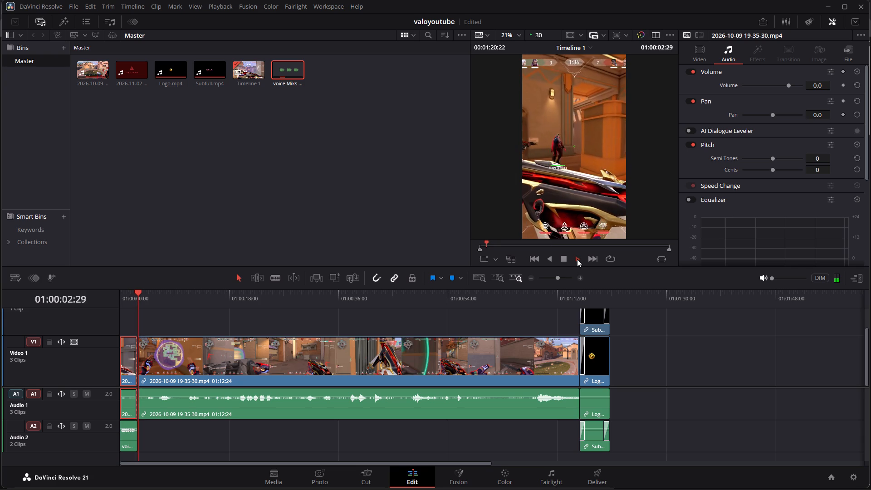
{"action": "left_click", "coordinate": [561, 256]}
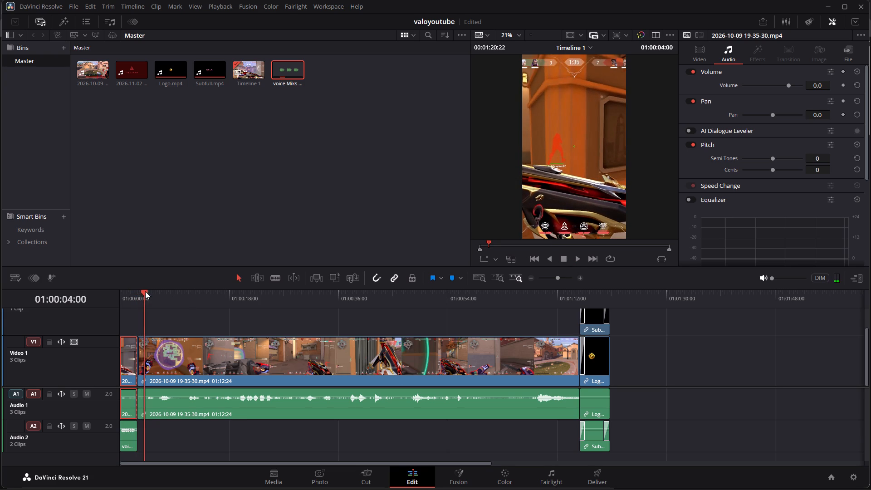
{"action": "left_click_drag", "start_coordinate": [145, 291], "coordinate": [109, 294]}
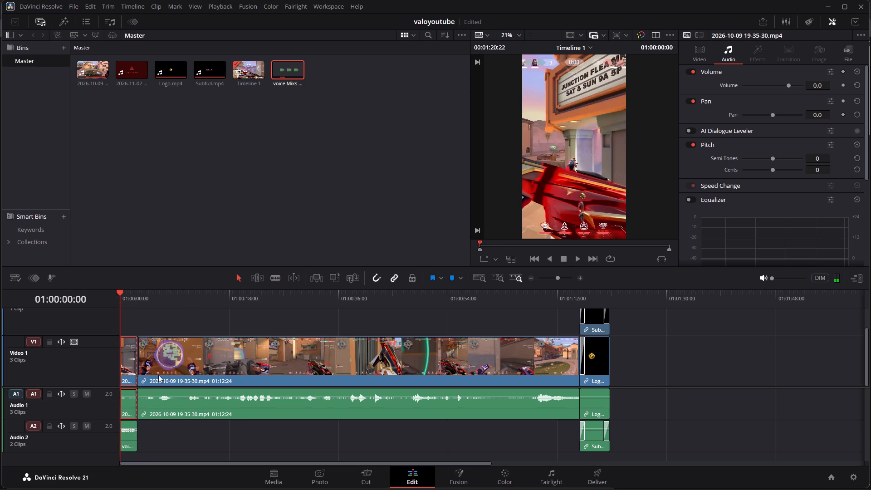
{"action": "left_click_drag", "start_coordinate": [118, 294], "coordinate": [137, 296]}
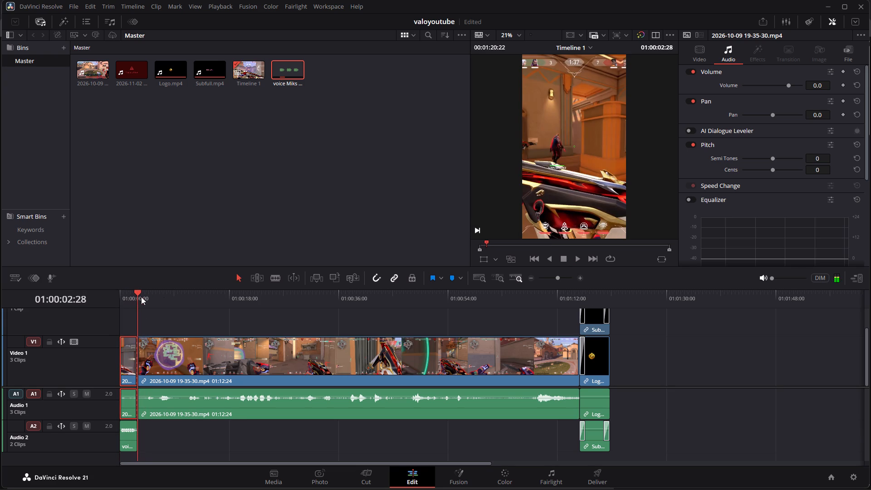
{"action": "left_click", "coordinate": [575, 258]}
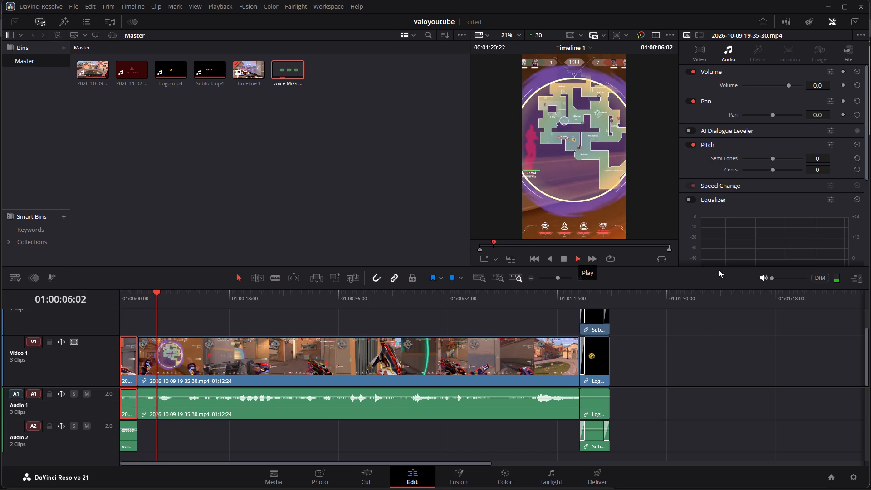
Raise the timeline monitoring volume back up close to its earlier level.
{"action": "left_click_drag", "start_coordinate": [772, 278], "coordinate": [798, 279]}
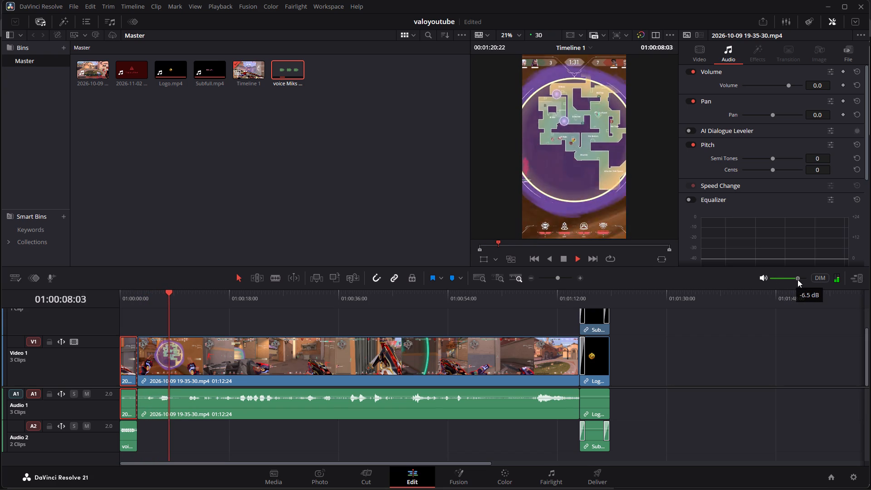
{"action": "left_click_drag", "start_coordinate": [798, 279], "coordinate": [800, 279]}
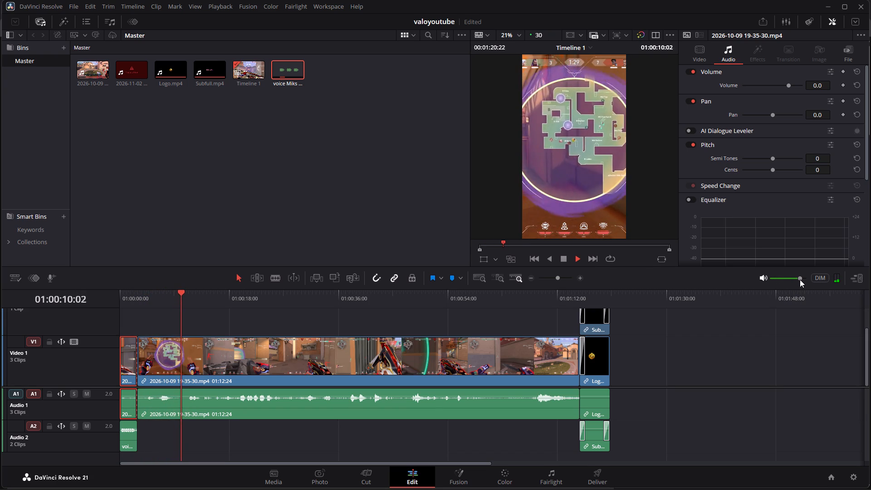
Lower the audio volume of the opening gameplay piece on Audio 1, above the voice phrase, to -100 dB.
{"action": "left_click_drag", "start_coordinate": [191, 290], "coordinate": [97, 302]}
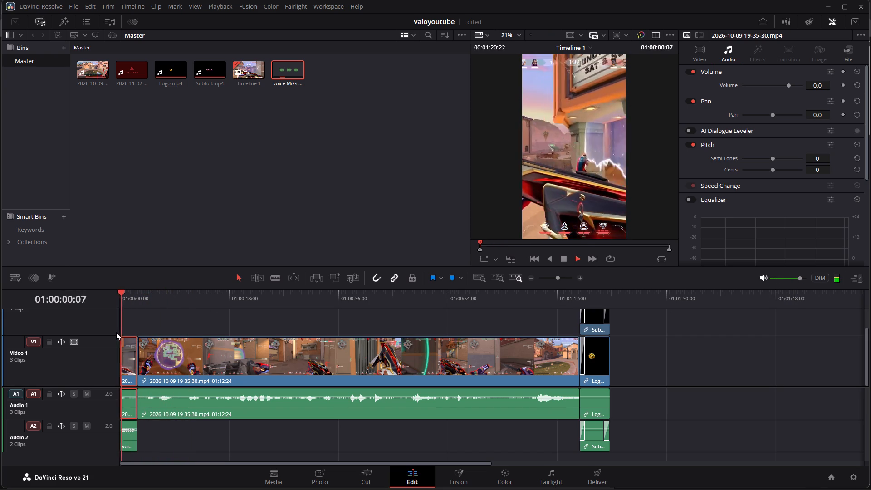
{"action": "left_click_drag", "start_coordinate": [129, 292], "coordinate": [159, 295]}
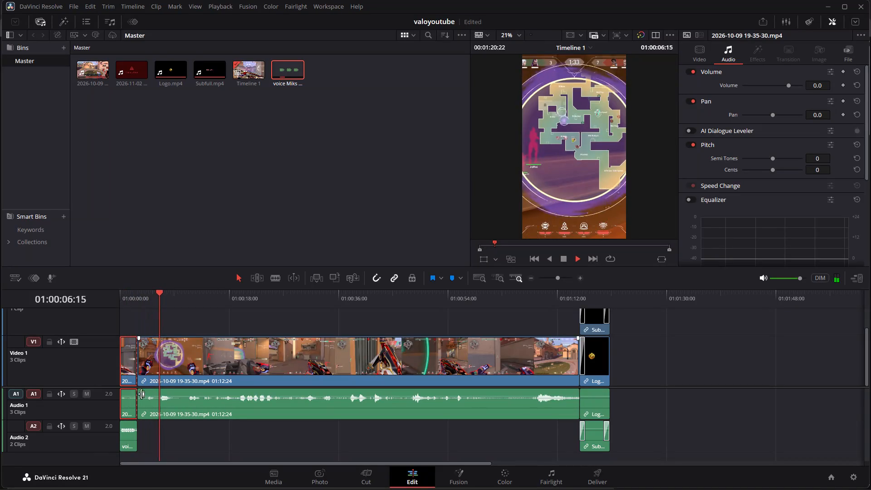
{"action": "left_click", "coordinate": [127, 400]}
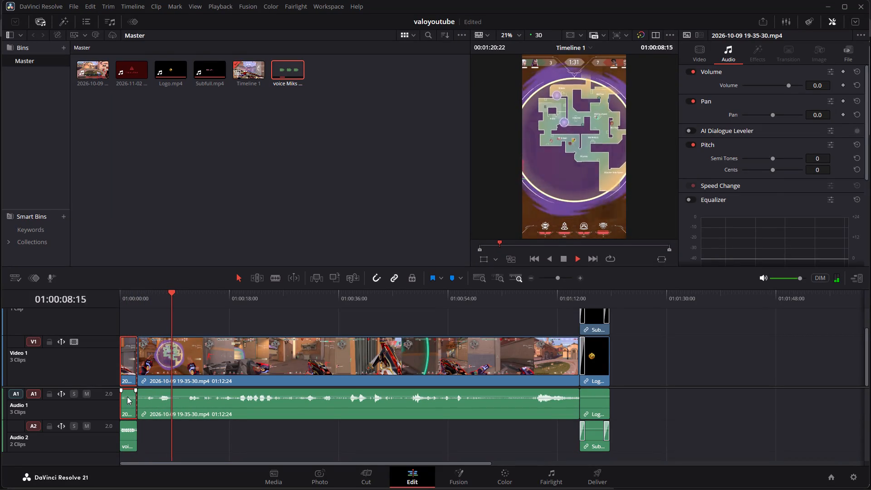
{"action": "left_click_drag", "start_coordinate": [127, 396], "coordinate": [127, 408]}
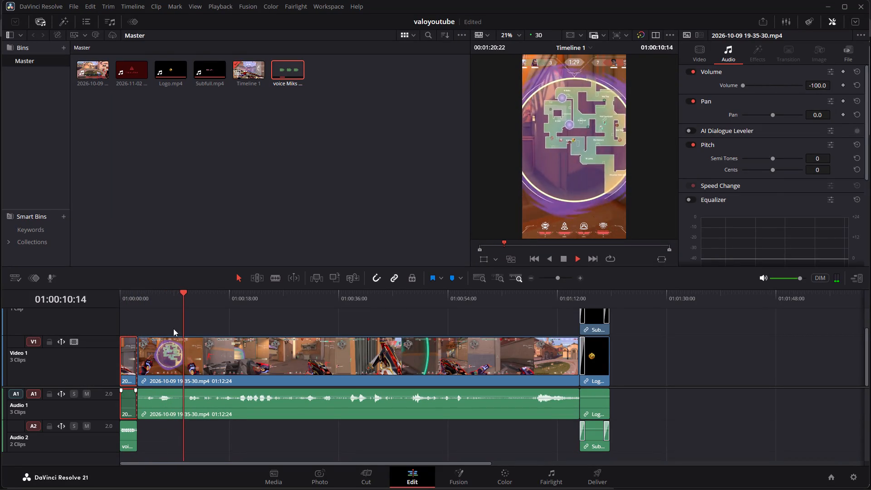
Play Timeline 1 from the start to check the voice phrase over the silenced gameplay, return near the start and stop.
{"action": "left_click_drag", "start_coordinate": [185, 295], "coordinate": [105, 295]}
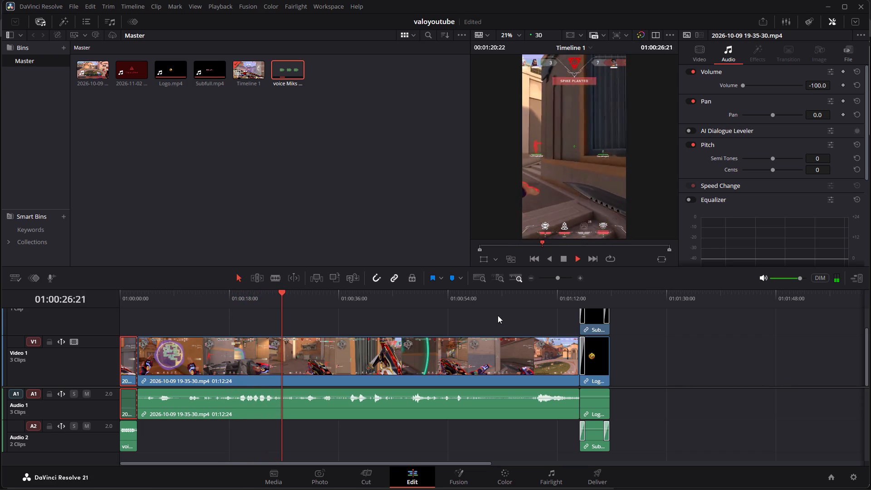
{"action": "left_click_drag", "start_coordinate": [288, 291], "coordinate": [98, 304]}
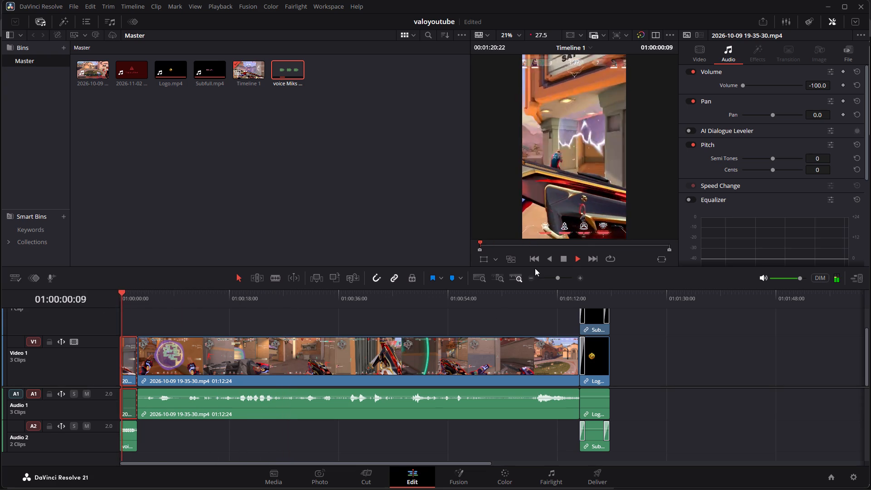
{"action": "left_click", "coordinate": [568, 261]}
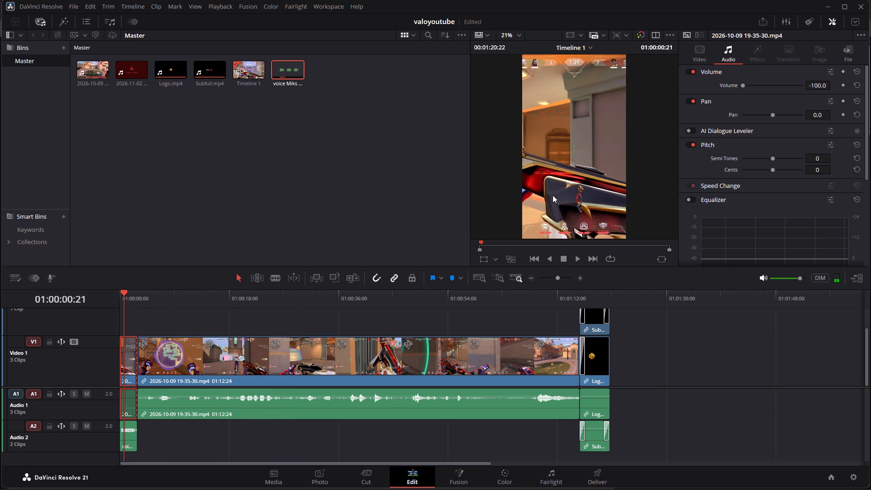
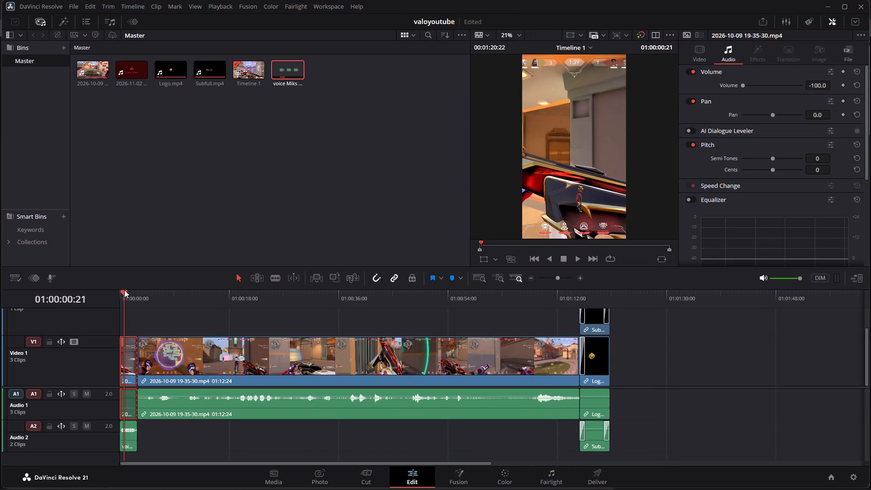
Play Timeline 1 again from the very start to check the voice phrase over the silenced opening gameplay.
{"action": "left_click_drag", "start_coordinate": [124, 290], "coordinate": [117, 290]}
{"action": "left_click", "coordinate": [578, 259]}
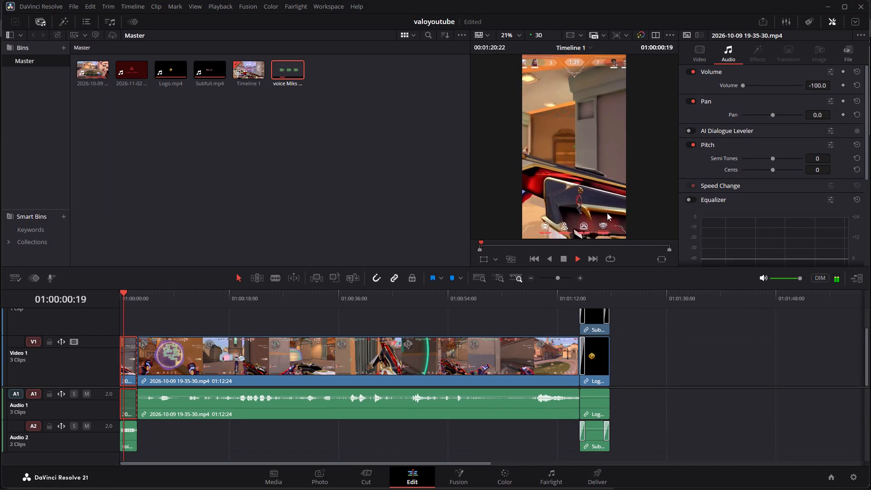
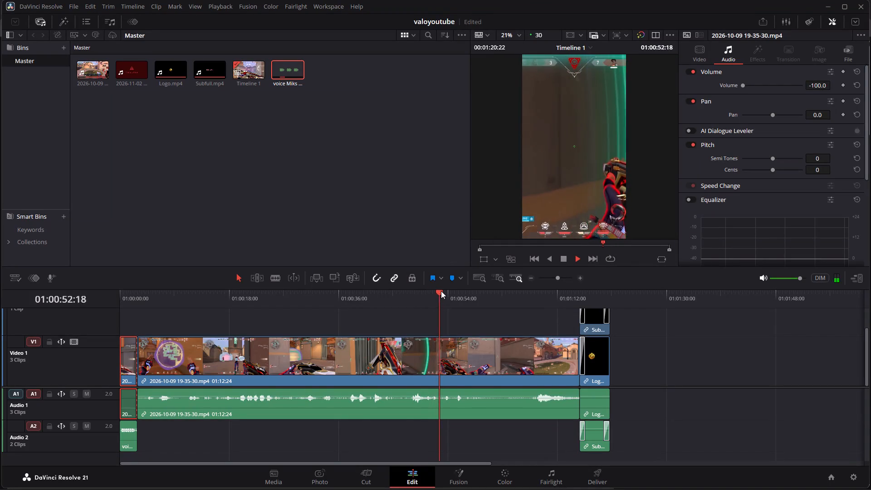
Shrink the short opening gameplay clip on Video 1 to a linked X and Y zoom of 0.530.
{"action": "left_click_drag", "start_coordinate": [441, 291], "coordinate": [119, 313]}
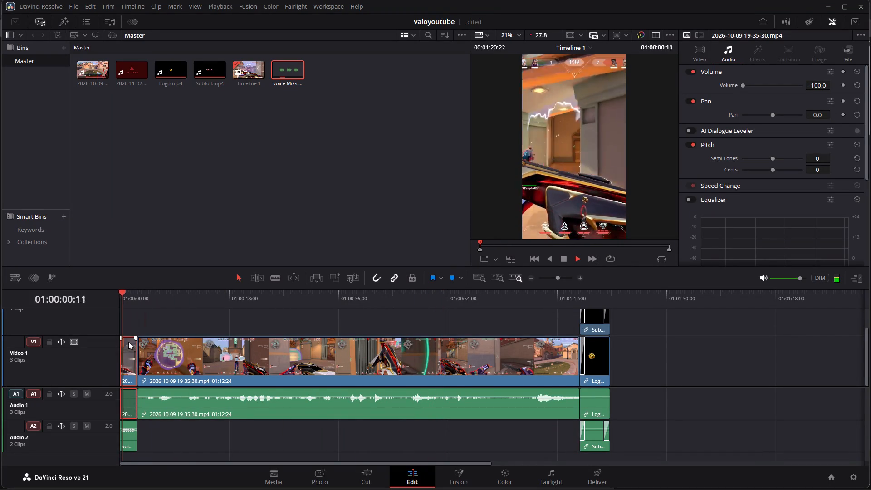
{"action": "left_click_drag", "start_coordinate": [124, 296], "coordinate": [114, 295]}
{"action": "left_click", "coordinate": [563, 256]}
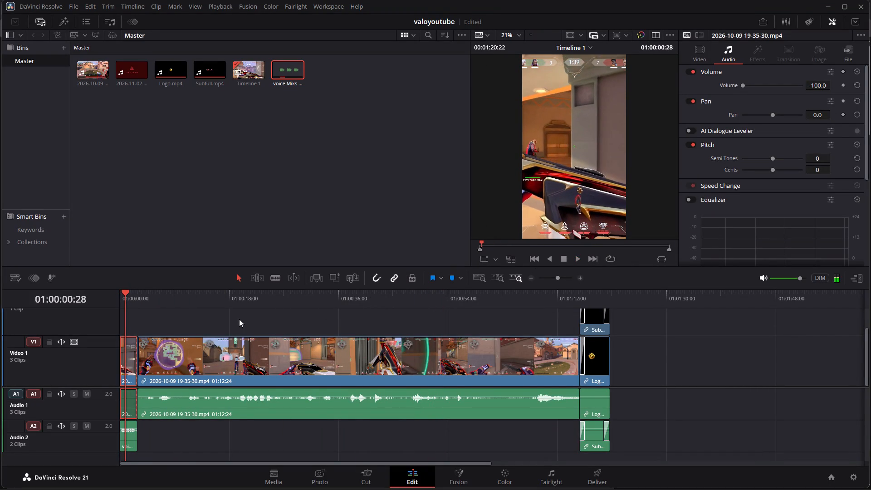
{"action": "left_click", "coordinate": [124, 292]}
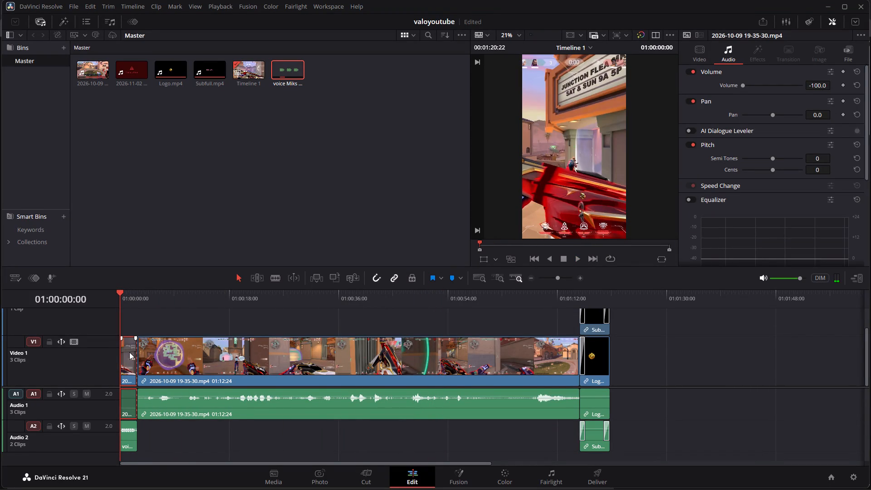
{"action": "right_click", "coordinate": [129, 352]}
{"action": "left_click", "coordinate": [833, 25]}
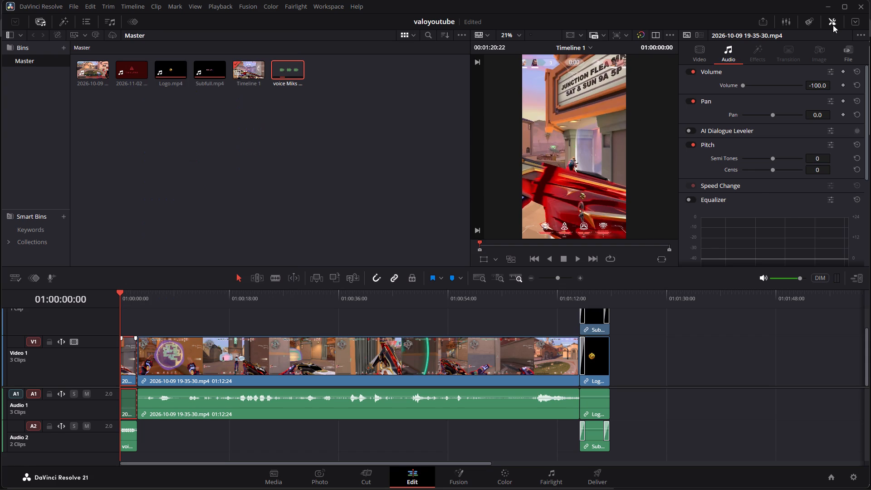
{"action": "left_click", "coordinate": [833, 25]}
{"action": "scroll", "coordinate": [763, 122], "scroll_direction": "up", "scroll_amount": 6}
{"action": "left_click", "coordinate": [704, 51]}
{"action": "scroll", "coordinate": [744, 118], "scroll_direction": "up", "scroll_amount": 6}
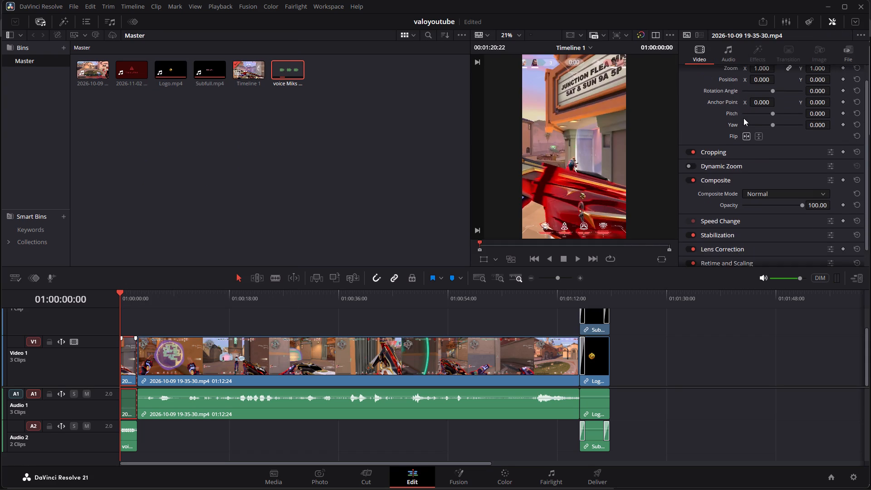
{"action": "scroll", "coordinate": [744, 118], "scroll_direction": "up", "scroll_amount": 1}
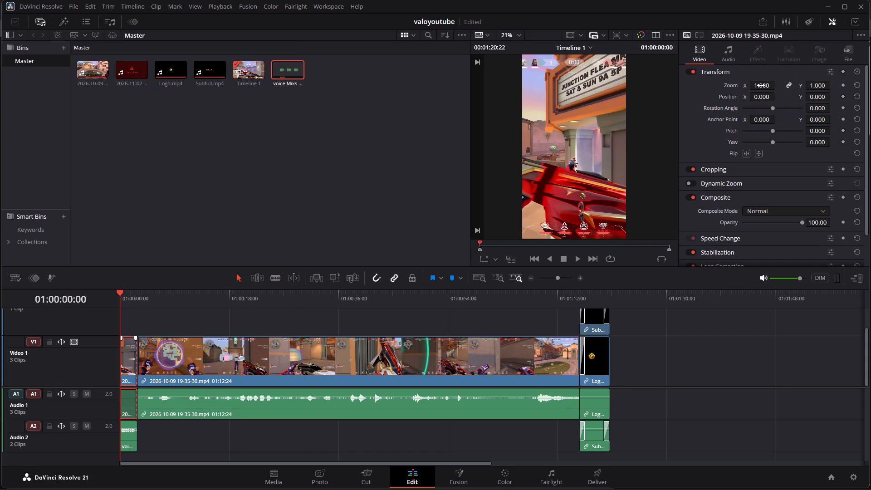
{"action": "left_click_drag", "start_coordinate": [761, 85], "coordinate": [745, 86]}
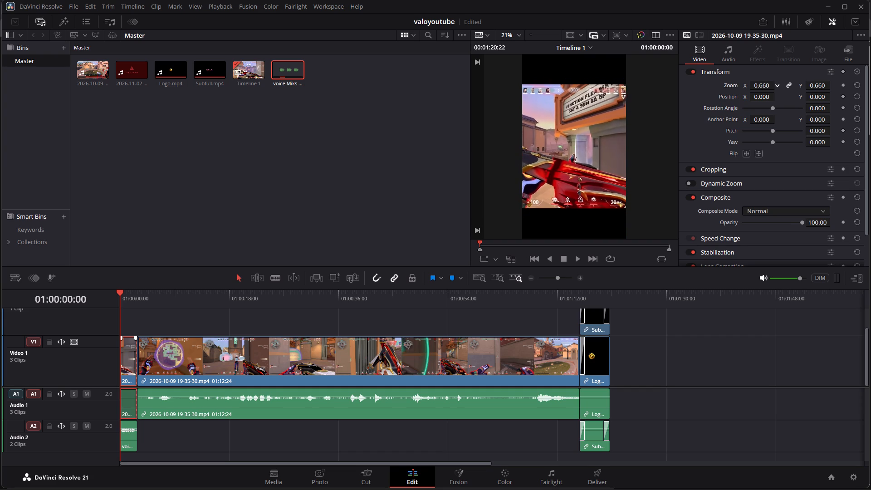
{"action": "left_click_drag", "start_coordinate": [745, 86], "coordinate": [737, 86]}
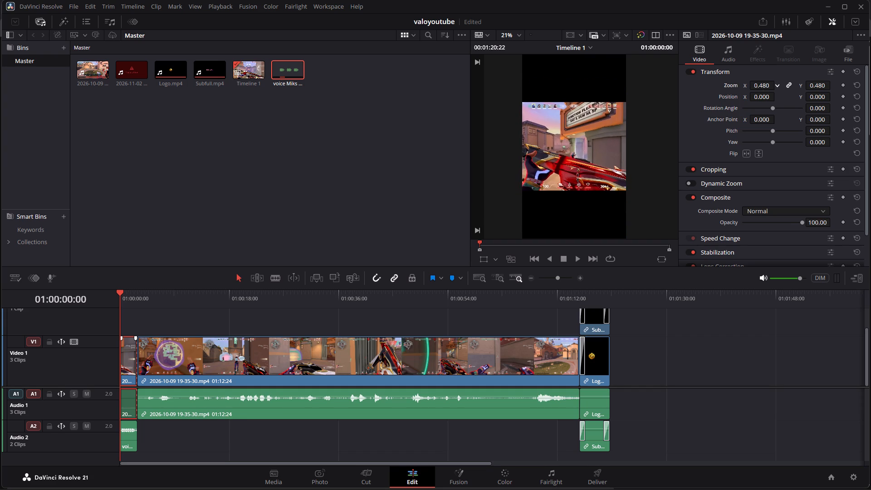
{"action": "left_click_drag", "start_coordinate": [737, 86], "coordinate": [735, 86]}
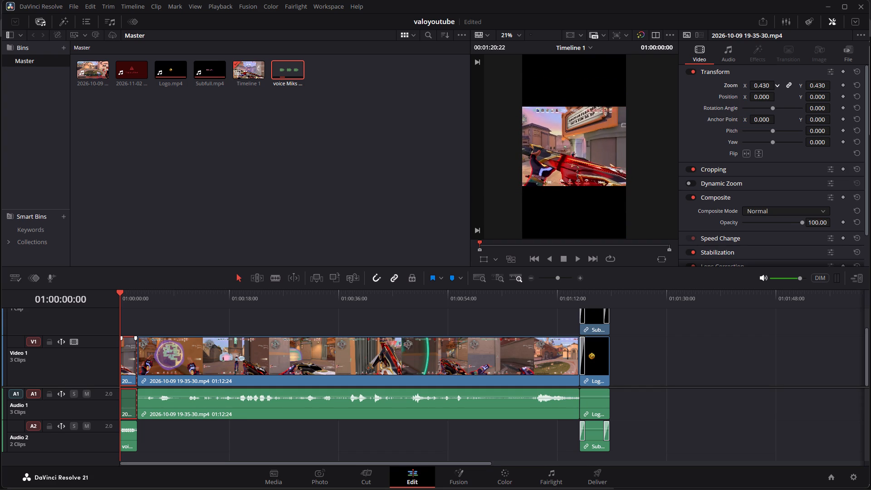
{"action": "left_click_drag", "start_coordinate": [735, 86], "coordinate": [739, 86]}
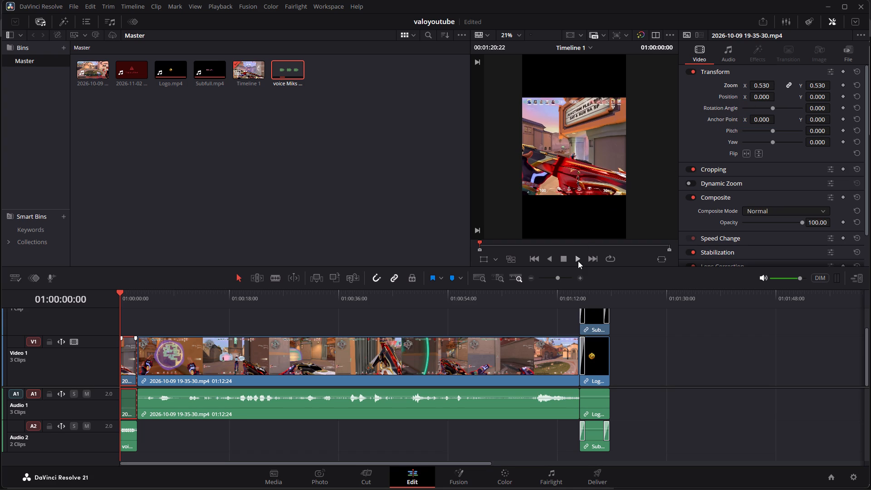
Play the opening of Timeline 1 to compare the framing across the cut between the two gameplay clips.
{"action": "left_click", "coordinate": [577, 260]}
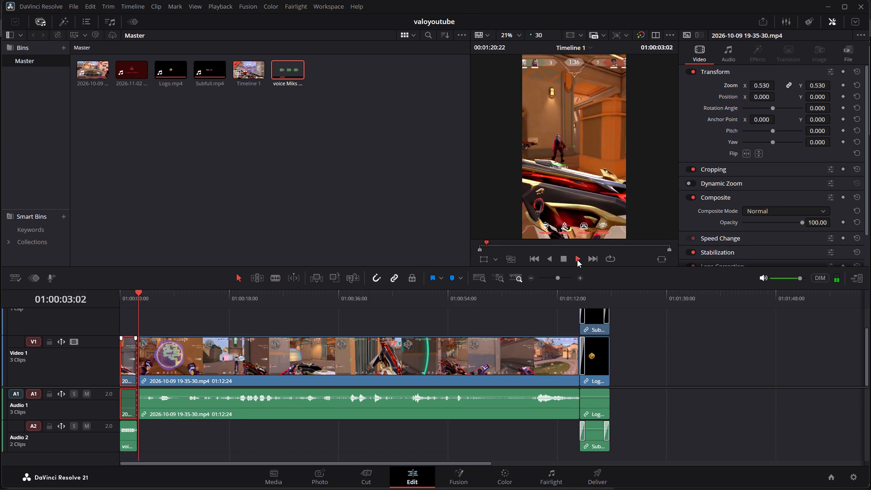
{"action": "left_click", "coordinate": [577, 260]}
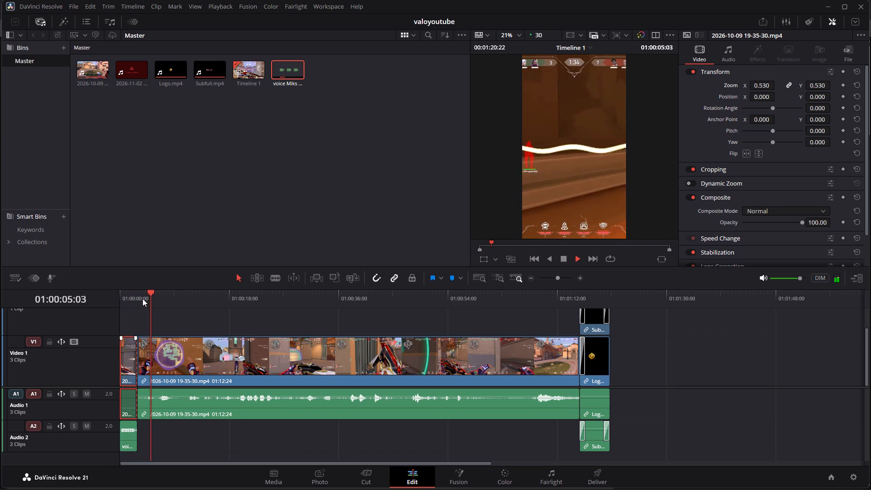
{"action": "left_click_drag", "start_coordinate": [155, 293], "coordinate": [131, 293]}
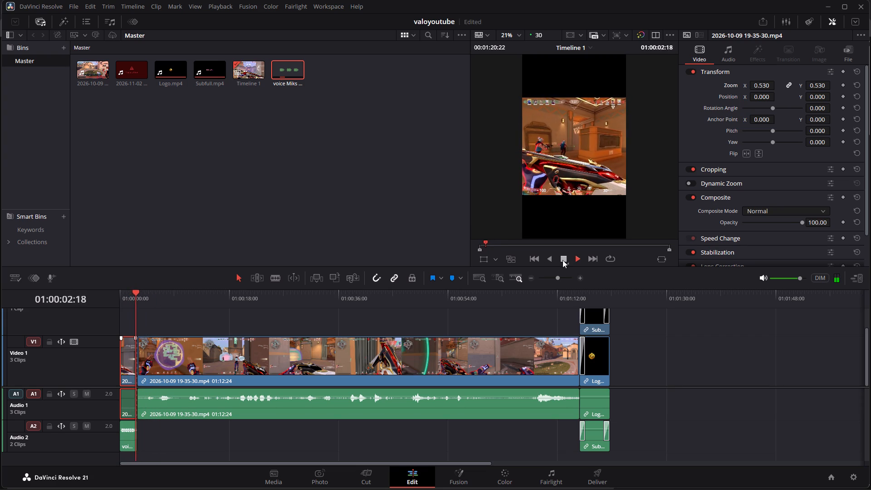
{"action": "left_click", "coordinate": [563, 260]}
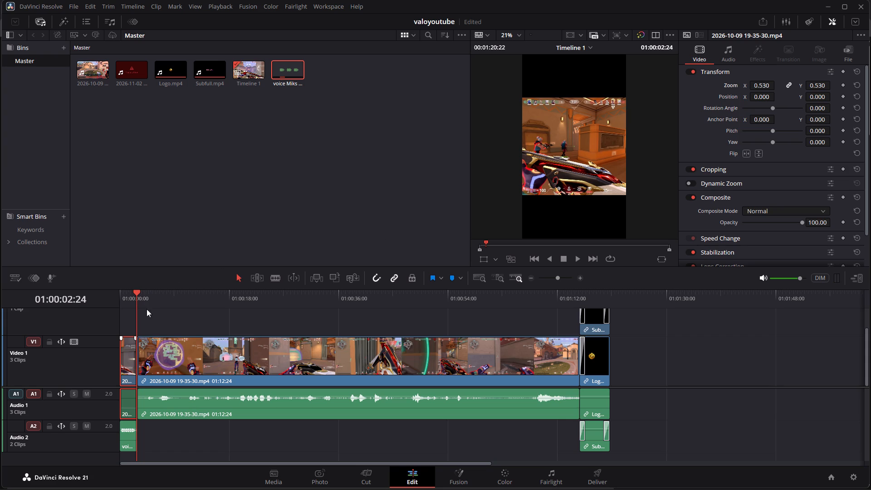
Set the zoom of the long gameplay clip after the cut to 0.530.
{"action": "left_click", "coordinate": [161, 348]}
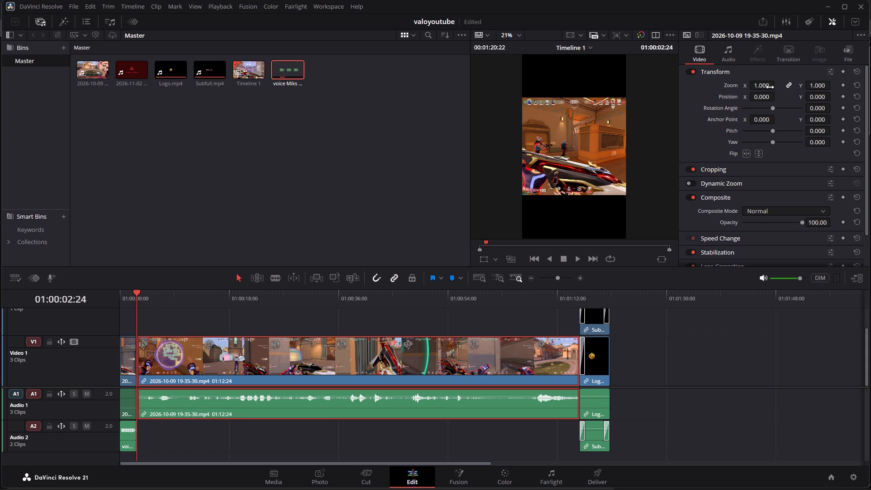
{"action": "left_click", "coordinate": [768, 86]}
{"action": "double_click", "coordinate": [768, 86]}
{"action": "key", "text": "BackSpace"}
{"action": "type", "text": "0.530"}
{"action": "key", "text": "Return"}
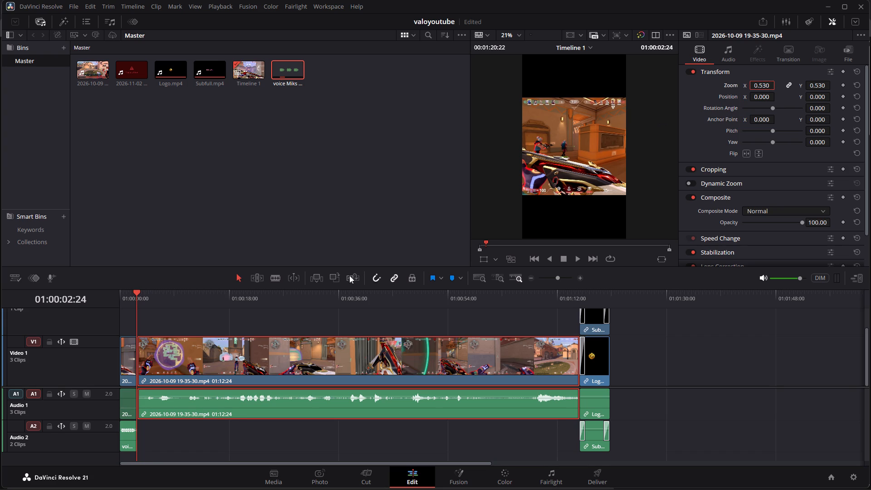
Play Timeline 1 from the start and examine the framing of the scaled-down gameplay at different viewer magnifications.
{"action": "left_click_drag", "start_coordinate": [137, 294], "coordinate": [134, 294]}
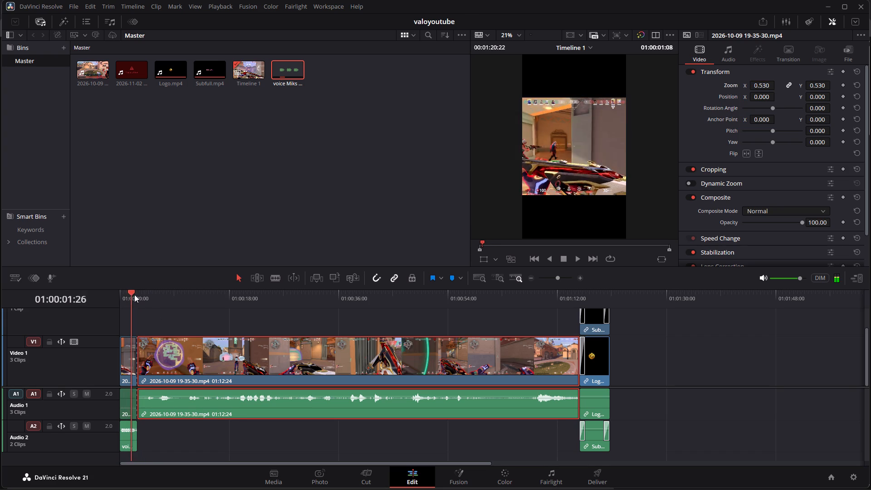
{"action": "left_click_drag", "start_coordinate": [134, 294], "coordinate": [111, 297]}
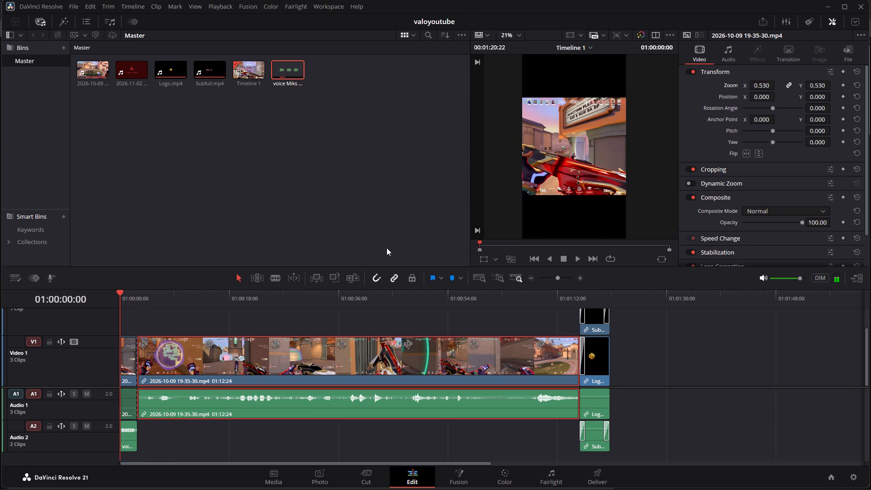
{"action": "left_click", "coordinate": [578, 259]}
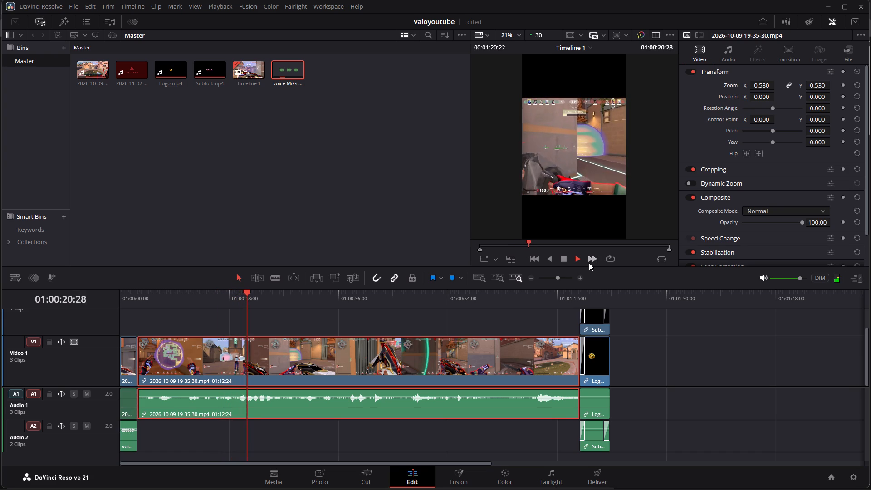
{"action": "scroll", "coordinate": [574, 175], "scroll_direction": "up", "scroll_amount": 9}
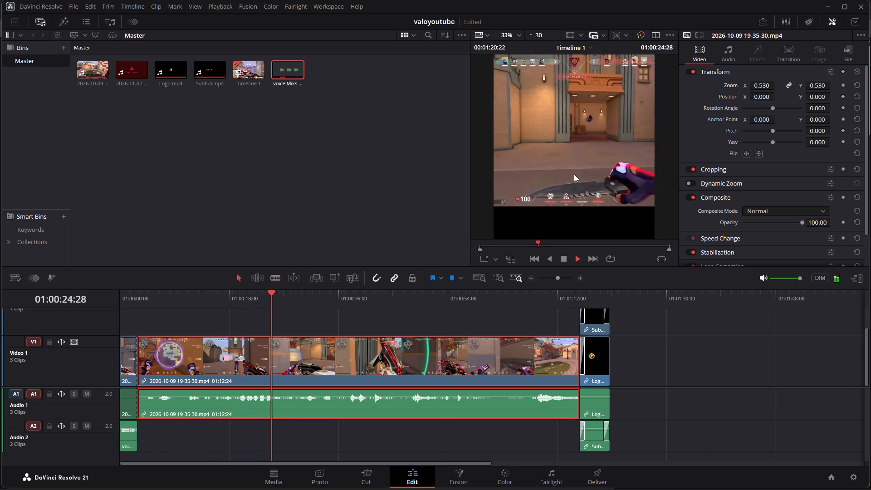
{"action": "scroll", "coordinate": [574, 174], "scroll_direction": "down", "scroll_amount": 3}
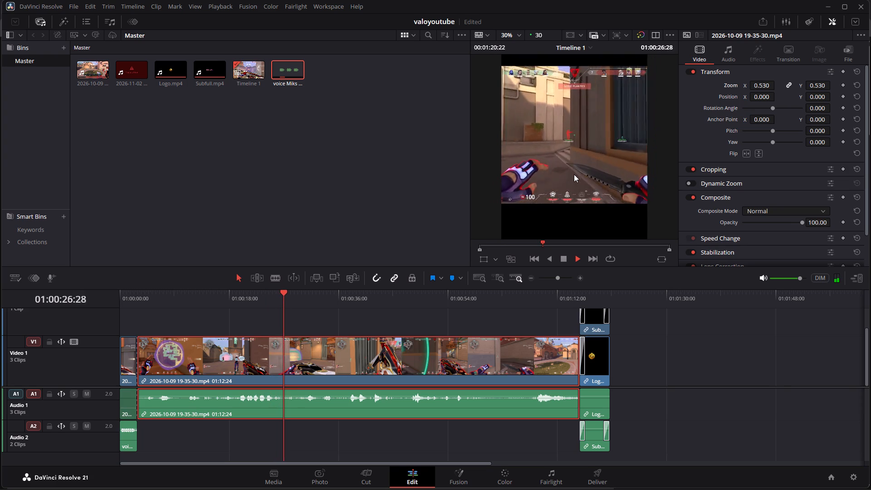
{"action": "scroll", "coordinate": [574, 174], "scroll_direction": "down", "scroll_amount": 9}
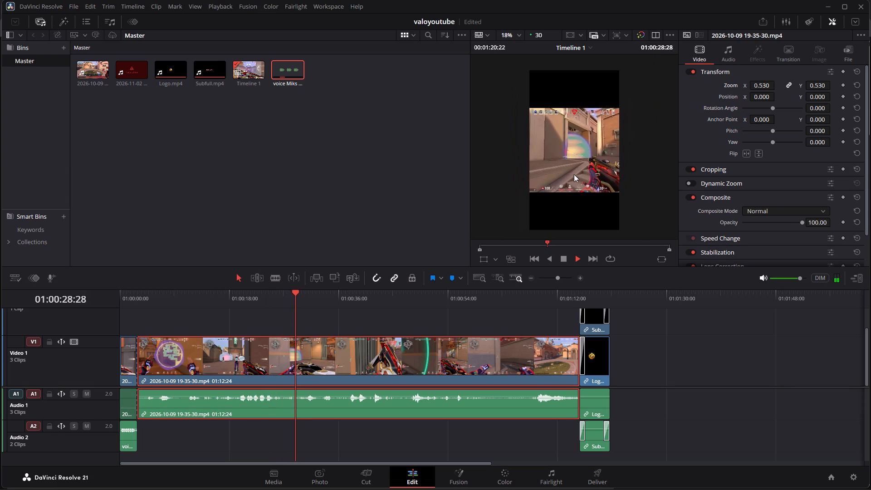
{"action": "scroll", "coordinate": [574, 174], "scroll_direction": "up", "scroll_amount": 3}
{"action": "scroll", "coordinate": [574, 174], "scroll_direction": "down", "scroll_amount": 1}
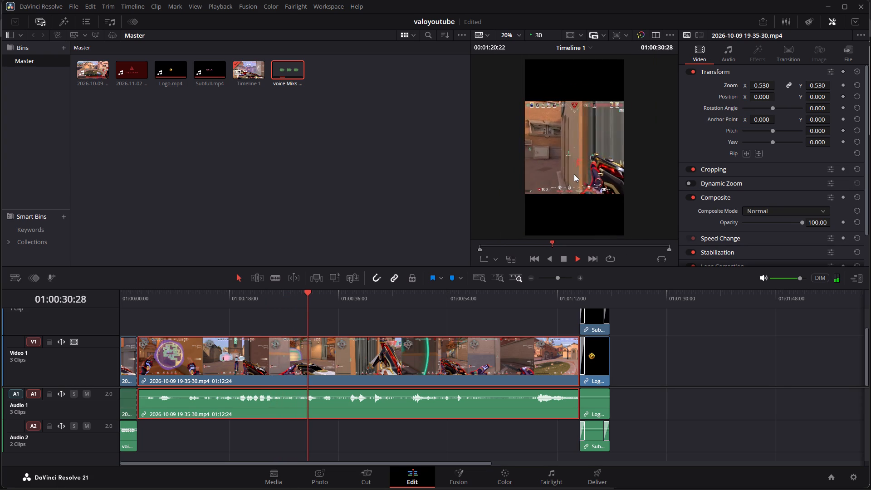
{"action": "scroll", "coordinate": [574, 174], "scroll_direction": "up", "scroll_amount": 1}
{"action": "scroll", "coordinate": [574, 174], "scroll_direction": "down", "scroll_amount": 1}
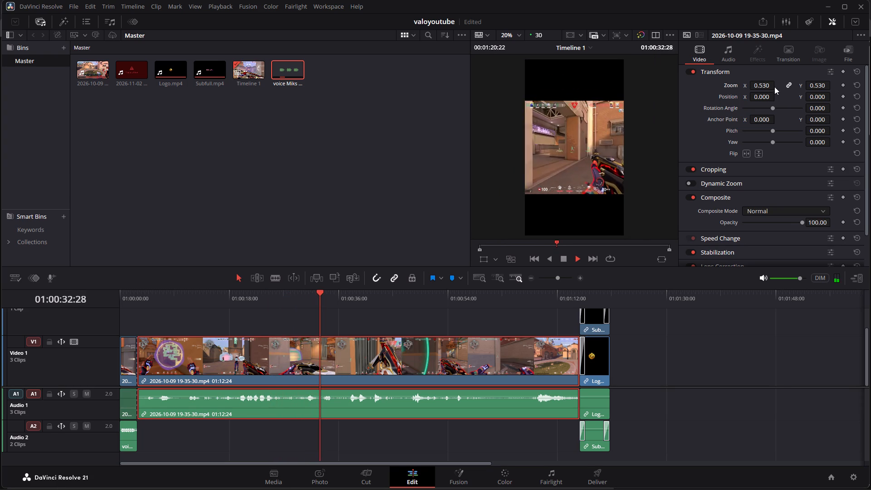
Set the long gameplay clip's zoom to 0.590.
{"action": "left_click", "coordinate": [761, 85]}
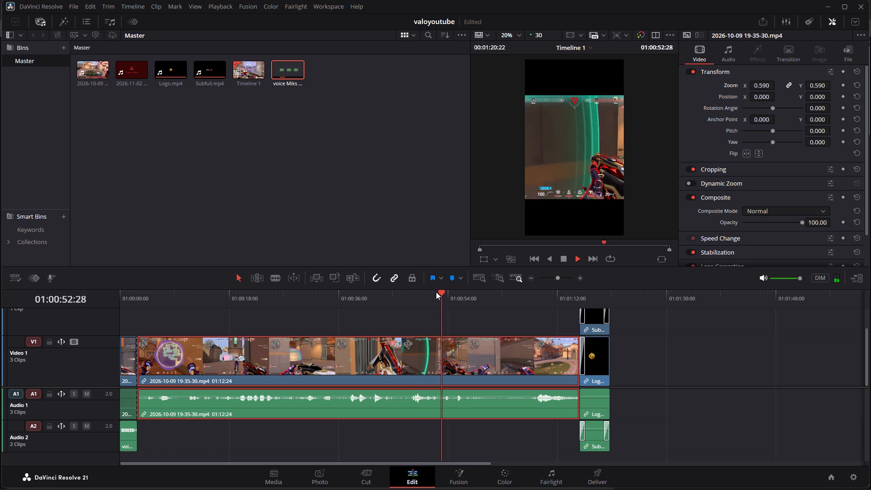
Set the short opening gameplay clip's zoom to 0.590 to match the long clip.
{"action": "left_click_drag", "start_coordinate": [444, 294], "coordinate": [127, 306]}
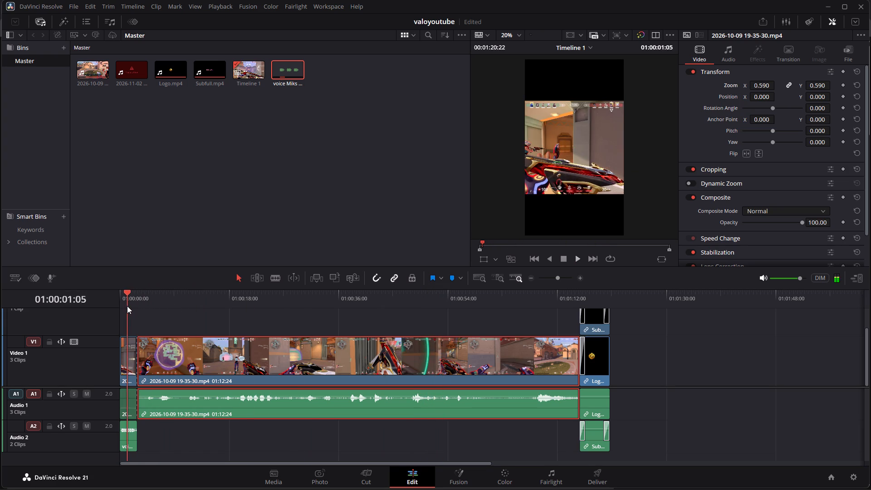
{"action": "left_click_drag", "start_coordinate": [127, 306], "coordinate": [118, 306]}
{"action": "left_click", "coordinate": [560, 257]}
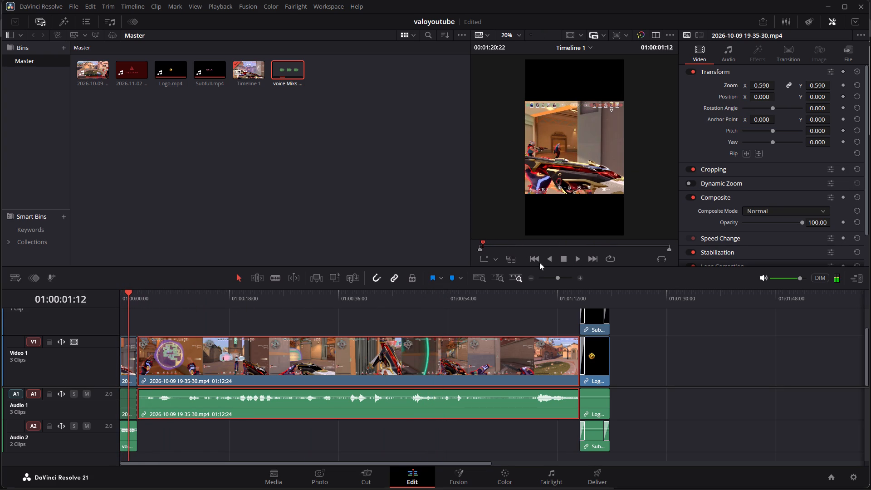
{"action": "left_click", "coordinate": [127, 355]}
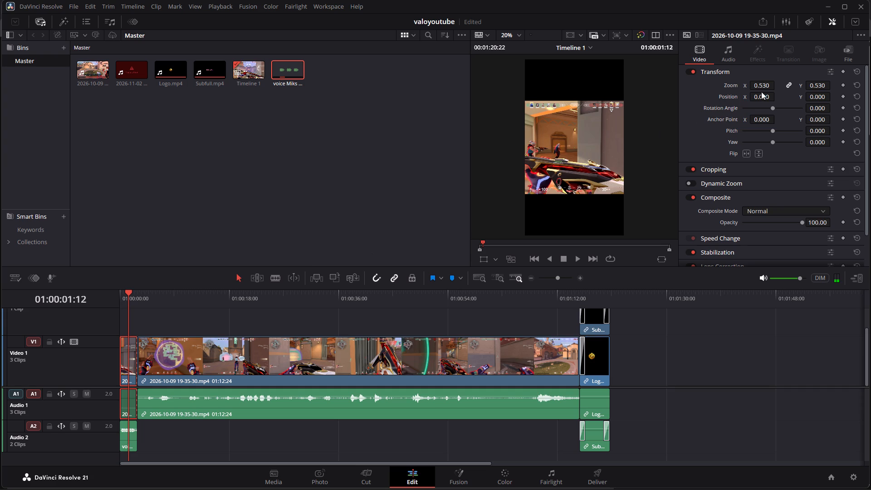
{"action": "left_click", "coordinate": [766, 86]}
{"action": "left_click", "coordinate": [766, 86]}
{"action": "left_click", "coordinate": [766, 86]}
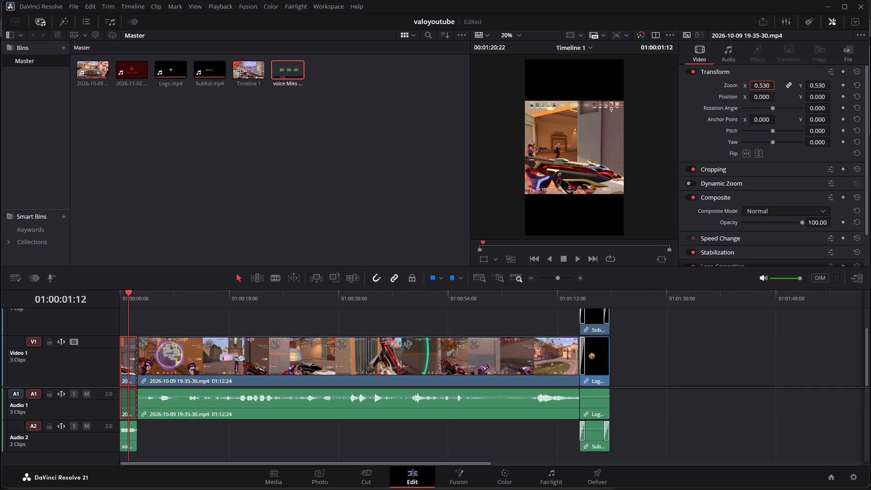
{"action": "left_click", "coordinate": [766, 86]}
{"action": "key", "text": "BackSpace"}
{"action": "key", "text": "9"}
{"action": "key", "text": "Return"}
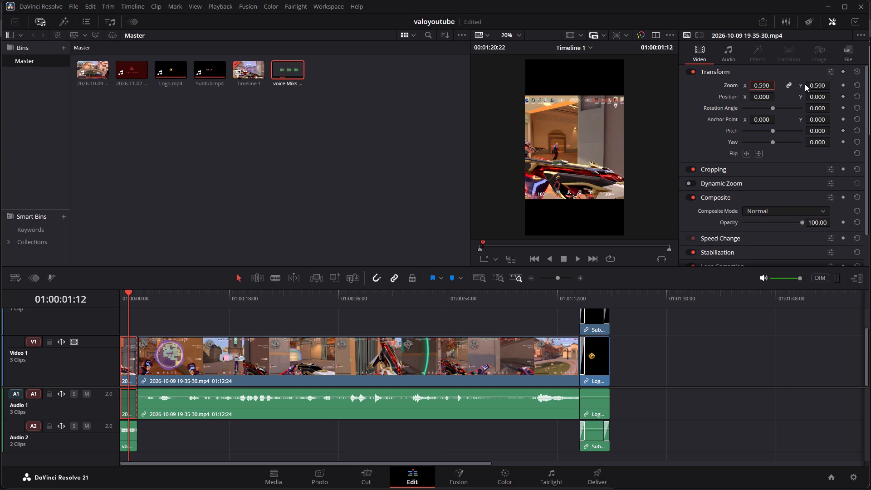
{"action": "left_click", "coordinate": [347, 148]}
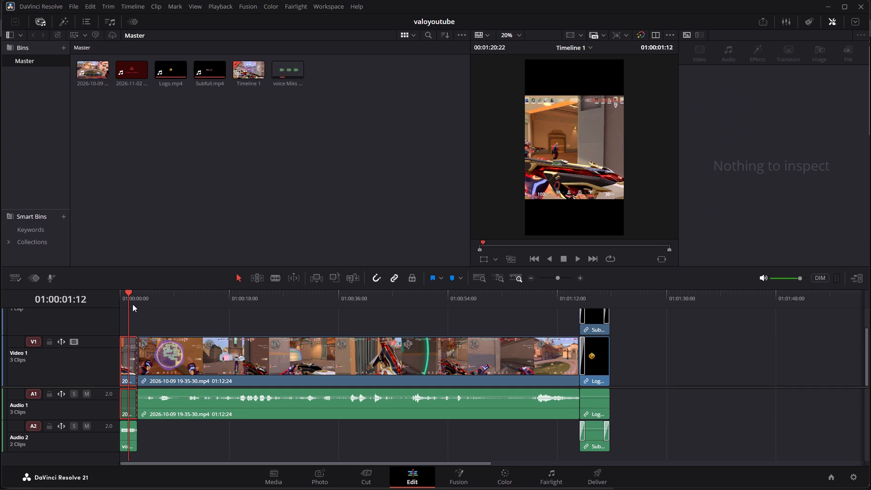
Scrub through Timeline 1 to the closing logo and Subscribe section to check the framing.
{"action": "left_click_drag", "start_coordinate": [128, 293], "coordinate": [577, 313]}
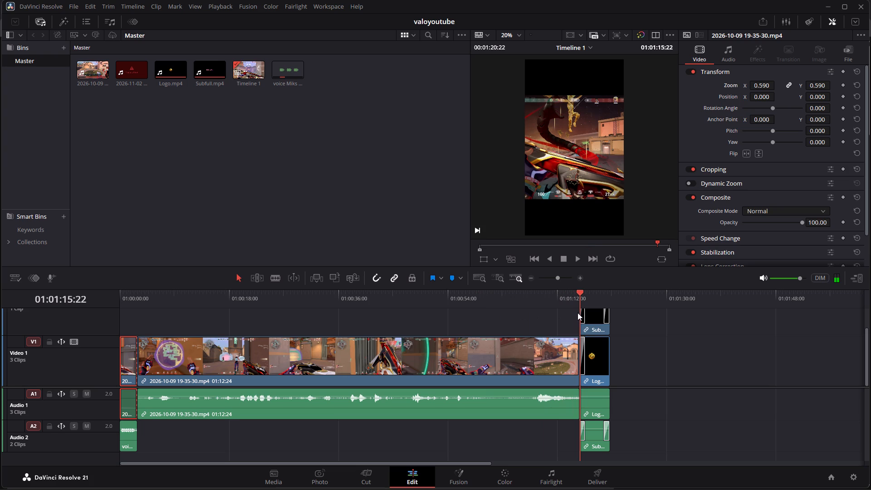
{"action": "left_click_drag", "start_coordinate": [577, 313], "coordinate": [592, 313]}
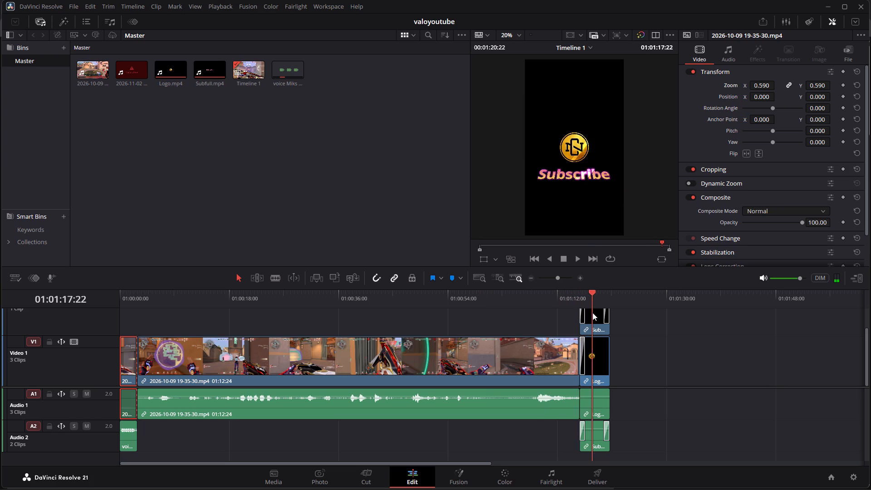
Reposition the Subfull.mp4 Subscribe clip above the closing logo, with Position X at 0.000 and Y at 553.000.
{"action": "left_click_drag", "start_coordinate": [592, 313], "coordinate": [604, 312]}
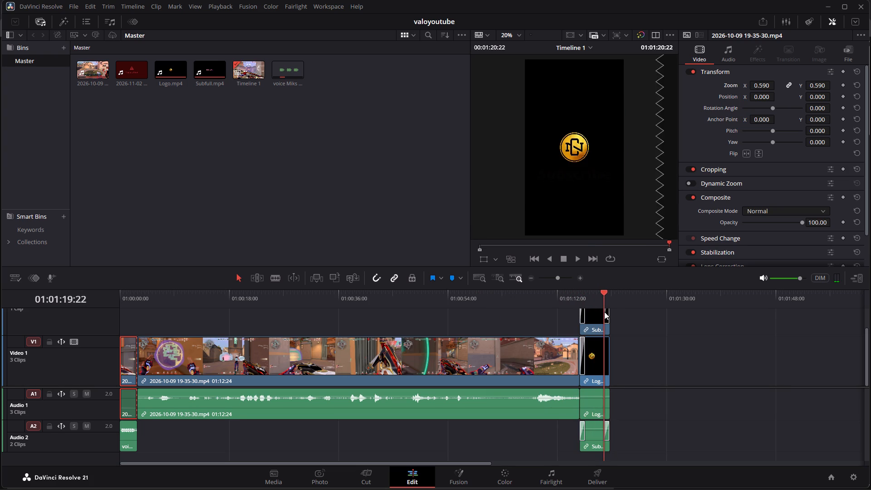
{"action": "left_click_drag", "start_coordinate": [604, 312], "coordinate": [580, 310]}
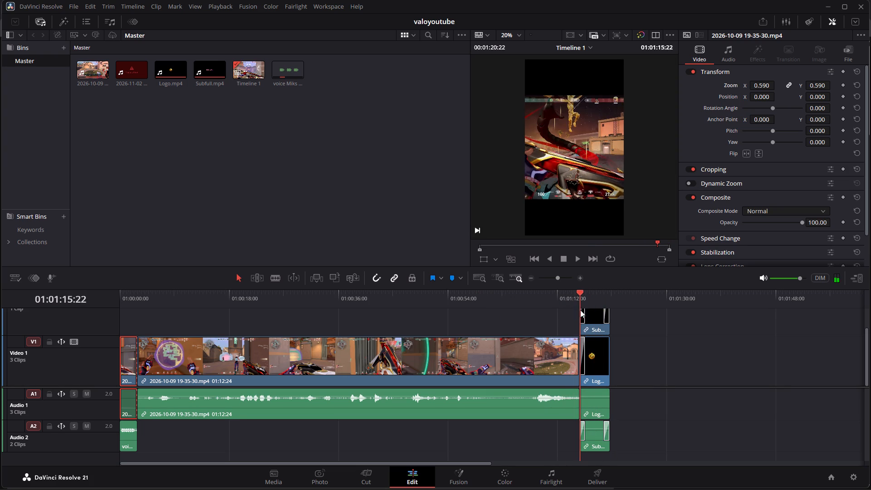
{"action": "left_click_drag", "start_coordinate": [580, 310], "coordinate": [608, 309]}
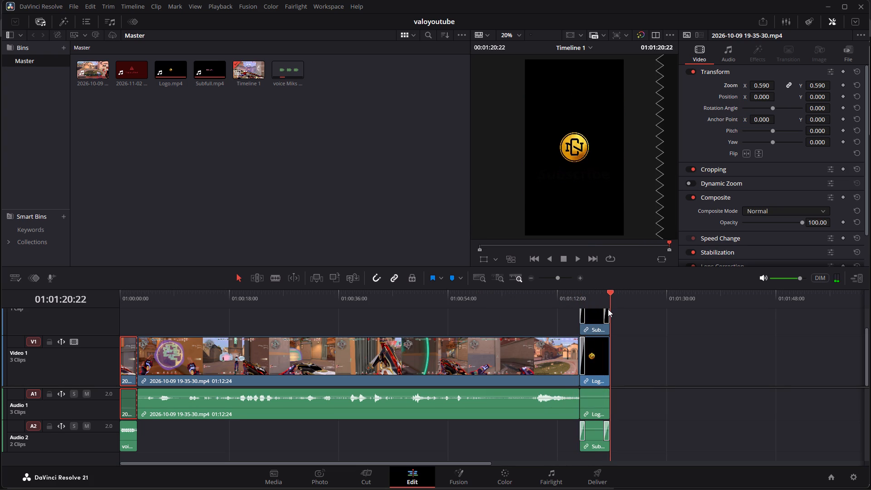
{"action": "left_click_drag", "start_coordinate": [608, 309], "coordinate": [581, 307]}
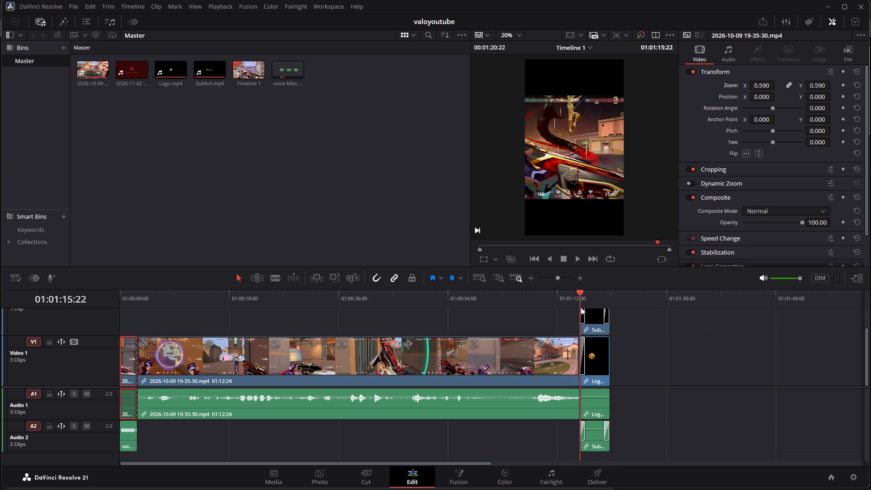
{"action": "left_click_drag", "start_coordinate": [581, 307], "coordinate": [584, 307]}
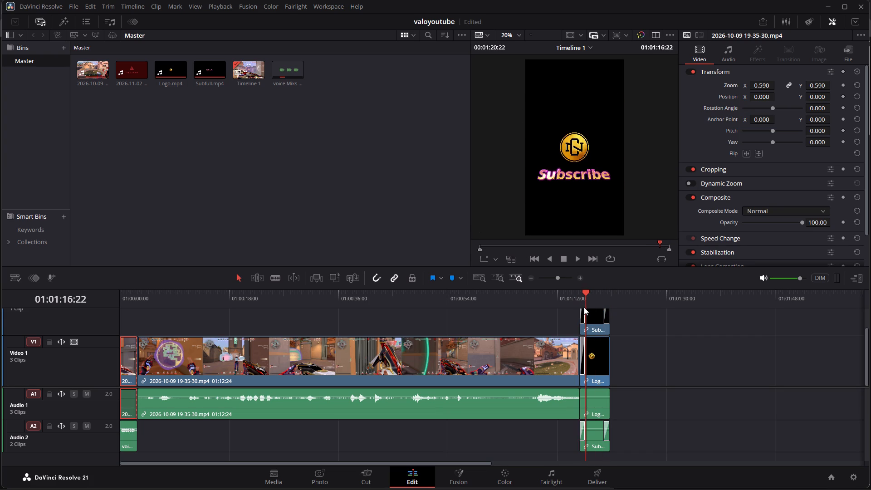
{"action": "left_click", "coordinate": [596, 317]}
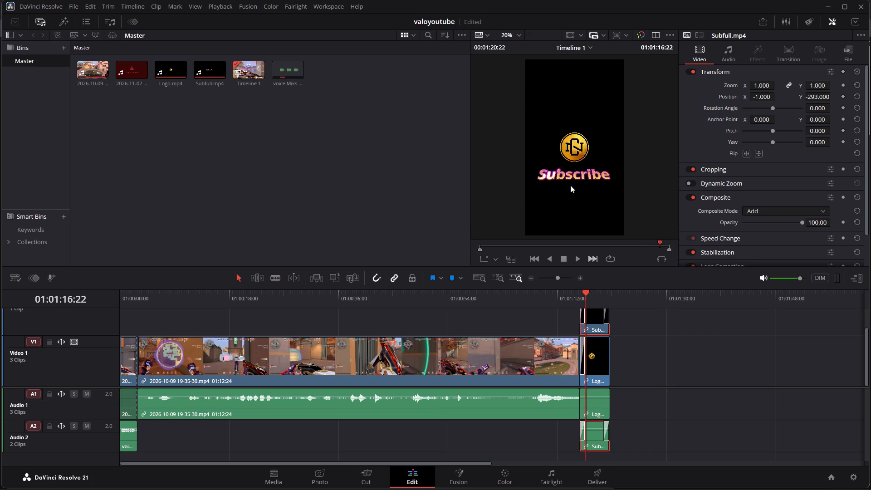
{"action": "left_click", "coordinate": [762, 97]}
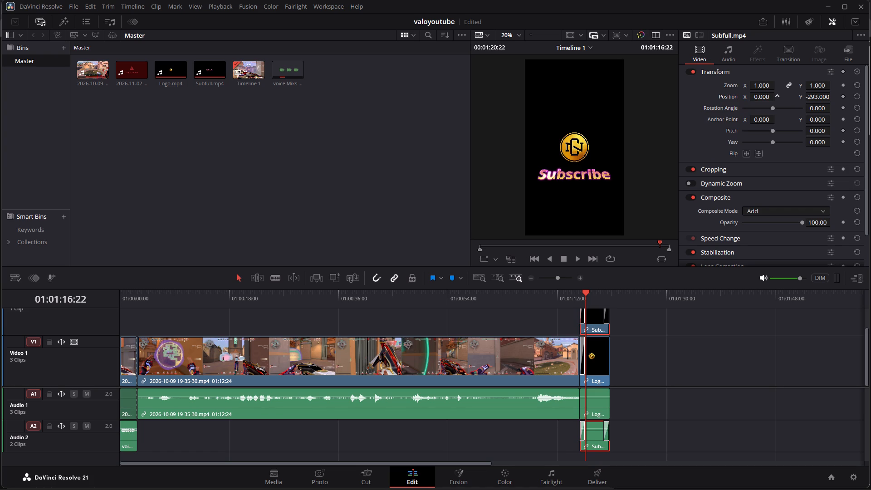
{"action": "left_click_drag", "start_coordinate": [816, 97], "coordinate": [810, 100]}
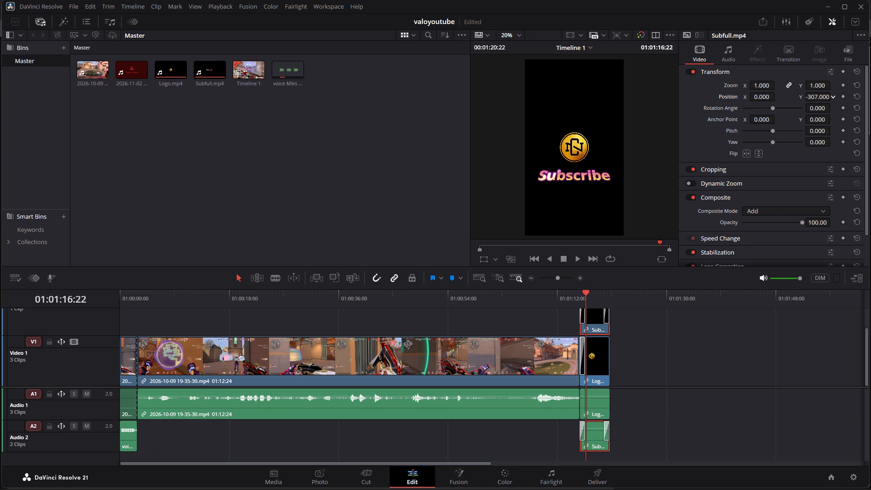
{"action": "left_click_drag", "start_coordinate": [810, 100], "coordinate": [695, 102]}
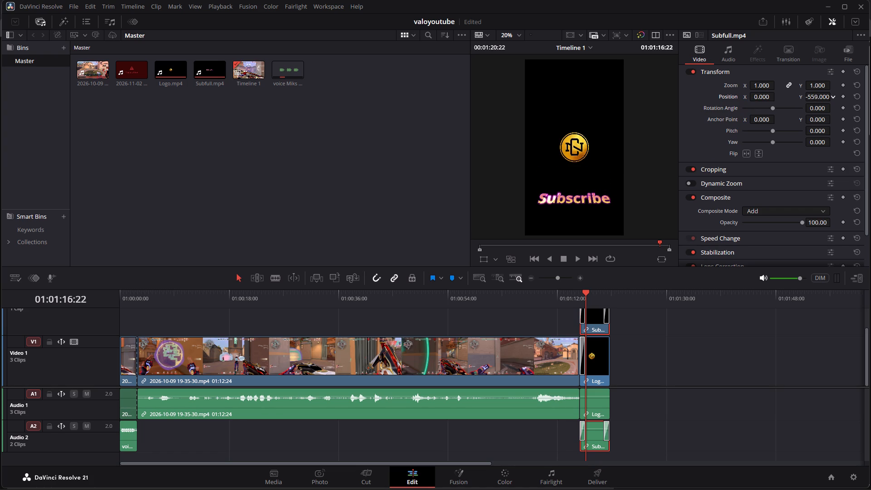
{"action": "left_click_drag", "start_coordinate": [695, 102], "coordinate": [734, 103]}
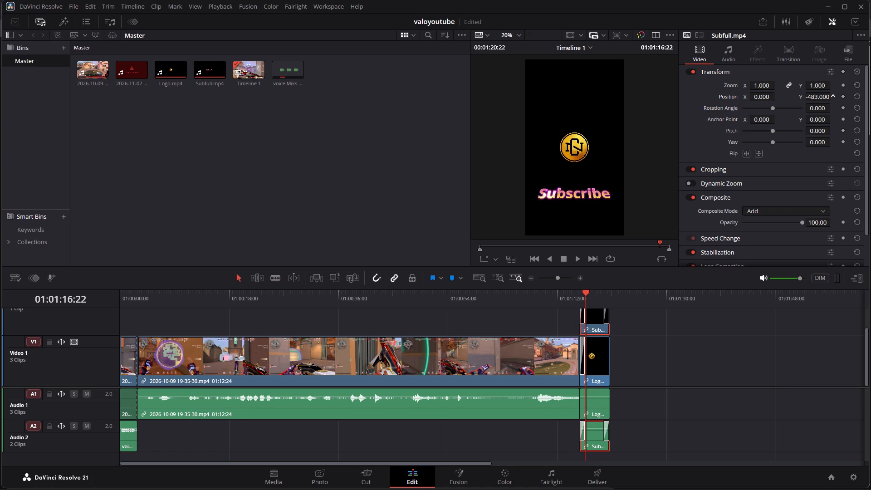
{"action": "left_click_drag", "start_coordinate": [734, 103], "coordinate": [745, 228]}
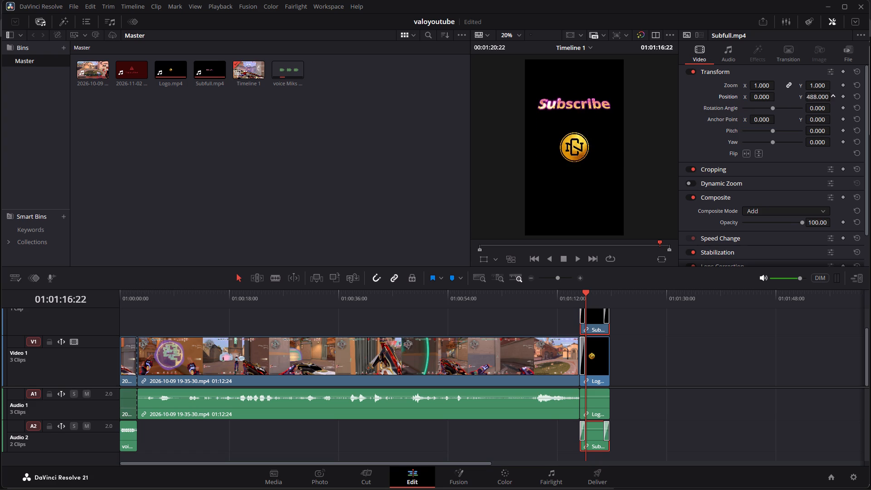
{"action": "left_click_drag", "start_coordinate": [745, 228], "coordinate": [753, 220]}
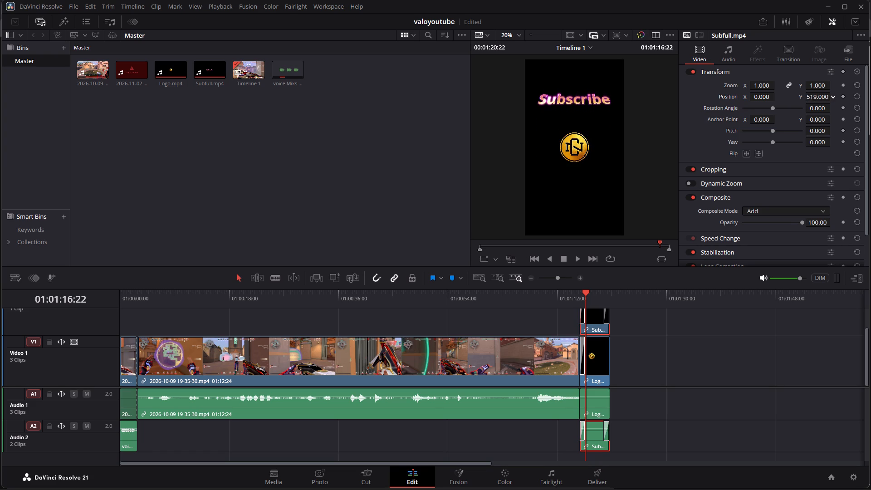
{"action": "left_click_drag", "start_coordinate": [753, 220], "coordinate": [770, 220]}
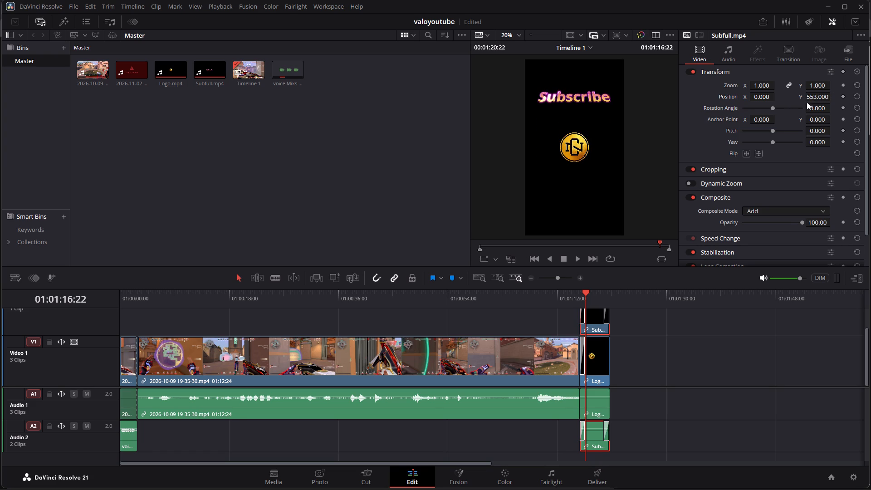
Play the closing logo and Subscribe section to check the Subscribe text's new placement, and return to the section's start.
{"action": "left_click_drag", "start_coordinate": [585, 293], "coordinate": [580, 293]}
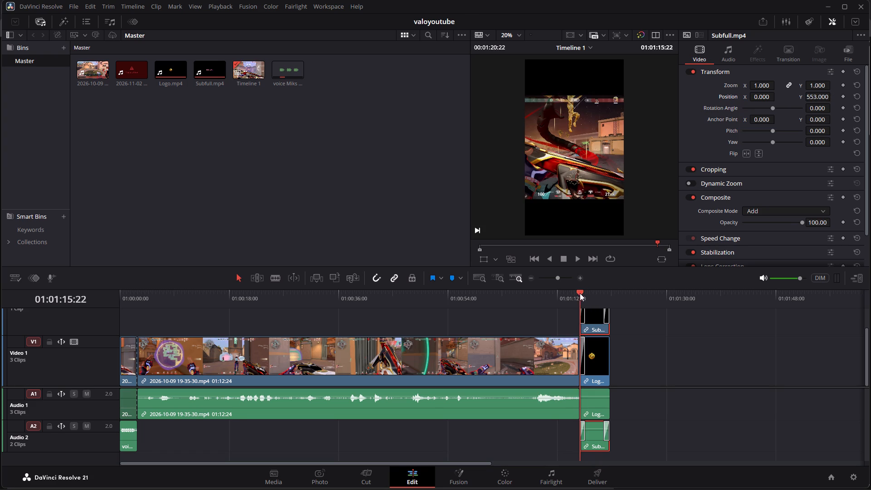
{"action": "left_click_drag", "start_coordinate": [580, 293], "coordinate": [577, 293]}
{"action": "left_click", "coordinate": [579, 257]}
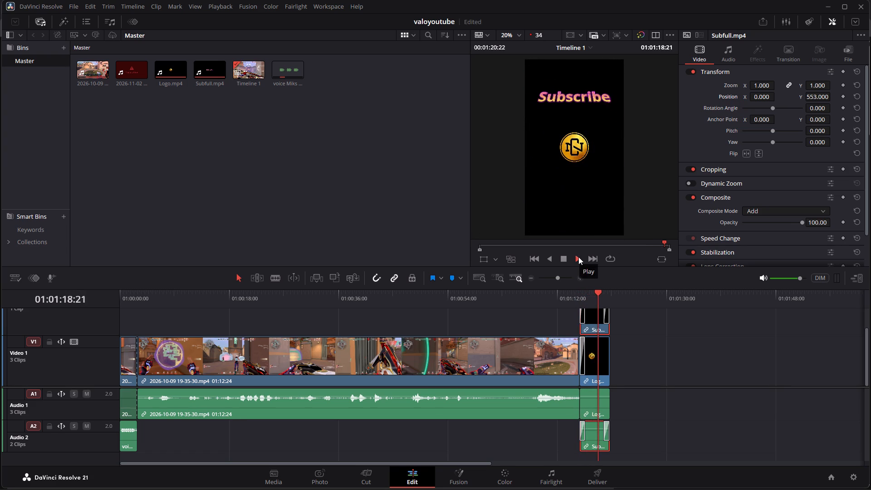
{"action": "left_click", "coordinate": [578, 257]}
{"action": "left_click", "coordinate": [564, 259]}
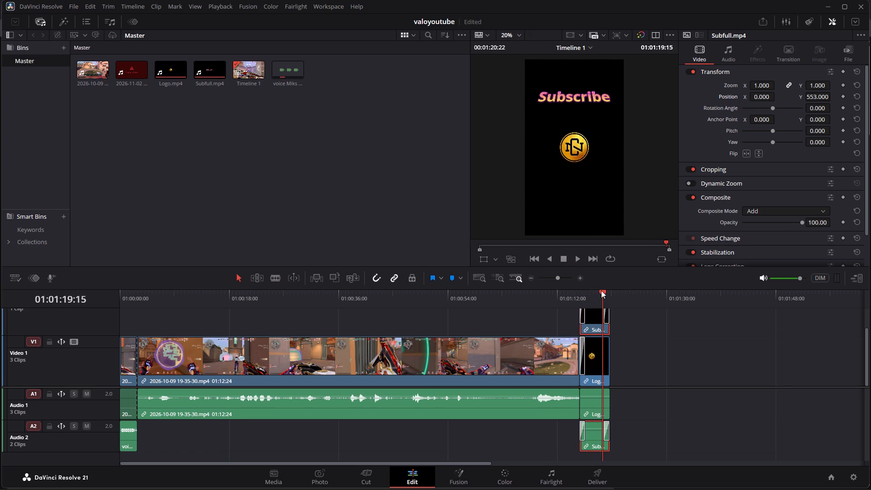
{"action": "left_click_drag", "start_coordinate": [601, 290], "coordinate": [580, 290]}
Browse the Titles presets in the effects library and preview styles such as Long Shadow, Rotating 3D Text and Text Box Swipe In.
{"action": "scroll", "coordinate": [527, 336], "scroll_direction": "up", "scroll_amount": 3}
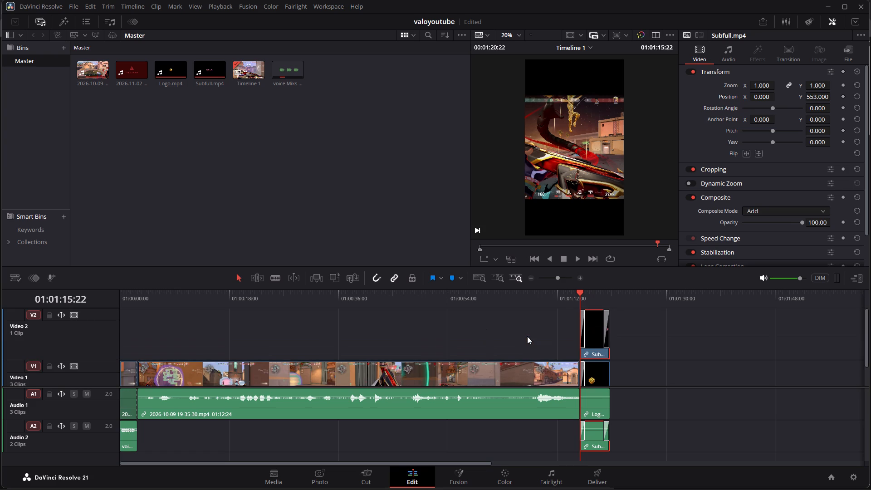
{"action": "scroll", "coordinate": [527, 336], "scroll_direction": "up", "scroll_amount": 2}
{"action": "left_click", "coordinate": [65, 23]}
{"action": "scroll", "coordinate": [265, 87], "scroll_direction": "up", "scroll_amount": 4}
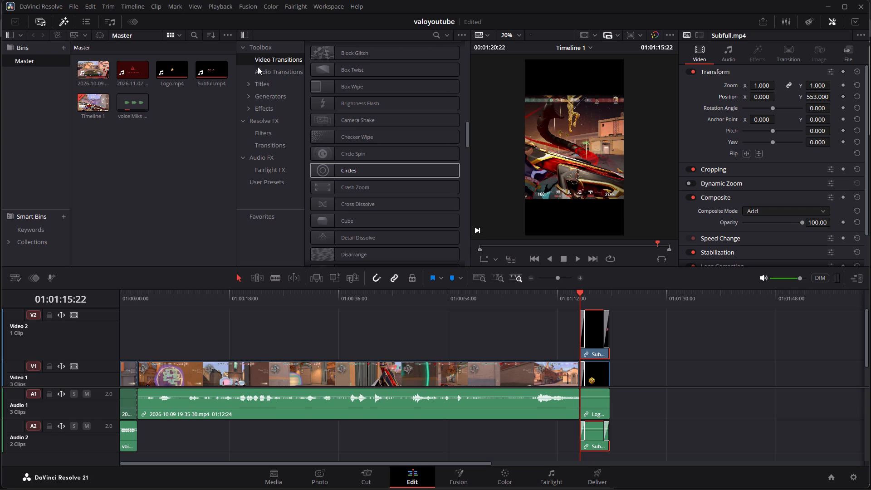
{"action": "left_click", "coordinate": [264, 87]}
{"action": "scroll", "coordinate": [384, 163], "scroll_direction": "up", "scroll_amount": 2}
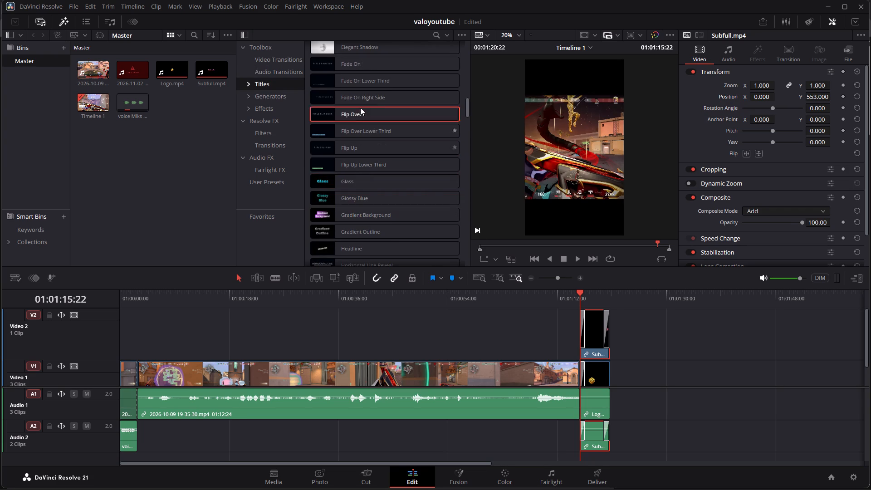
{"action": "scroll", "coordinate": [371, 206], "scroll_direction": "down", "scroll_amount": 10}
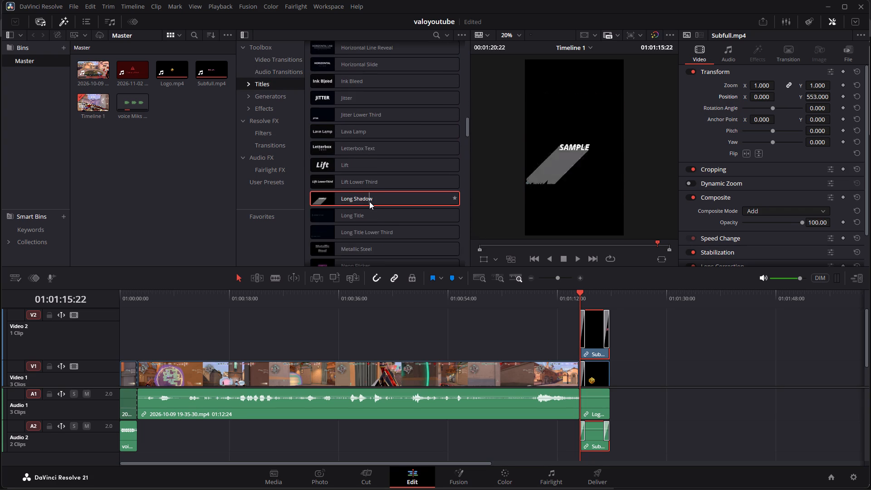
{"action": "scroll", "coordinate": [365, 224], "scroll_direction": "down", "scroll_amount": 7}
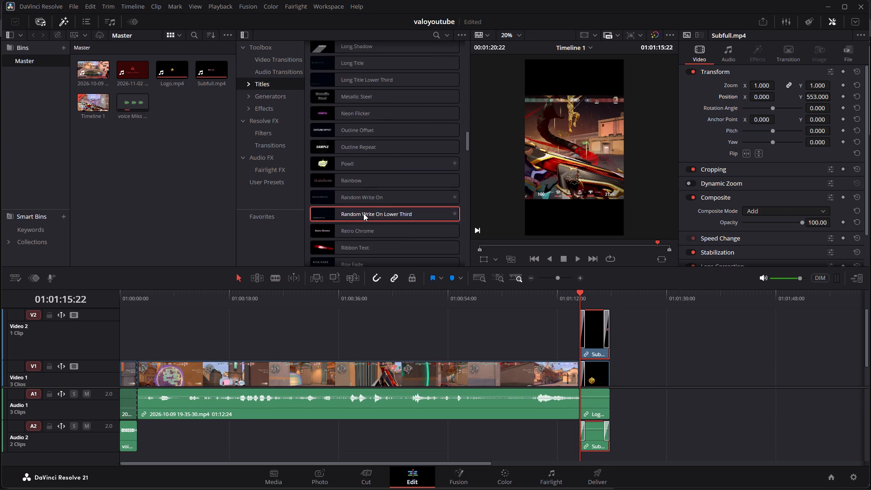
{"action": "scroll", "coordinate": [363, 213], "scroll_direction": "down", "scroll_amount": 3}
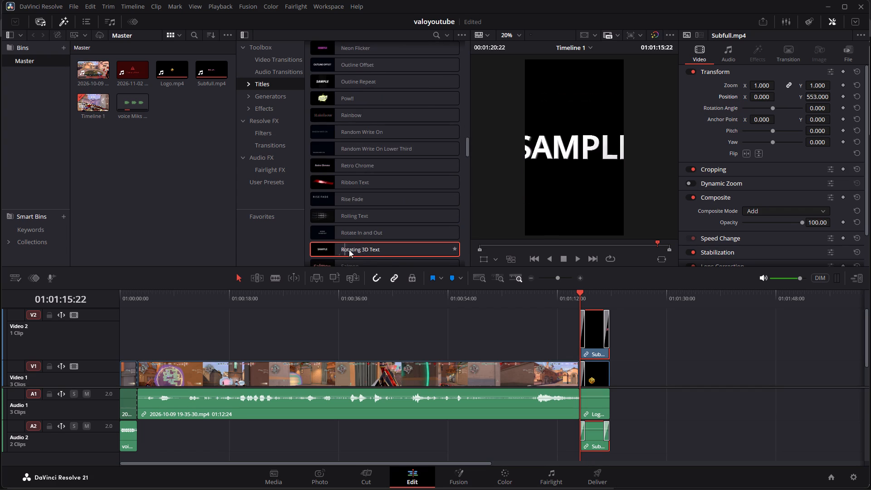
{"action": "scroll", "coordinate": [368, 256], "scroll_direction": "down", "scroll_amount": 4}
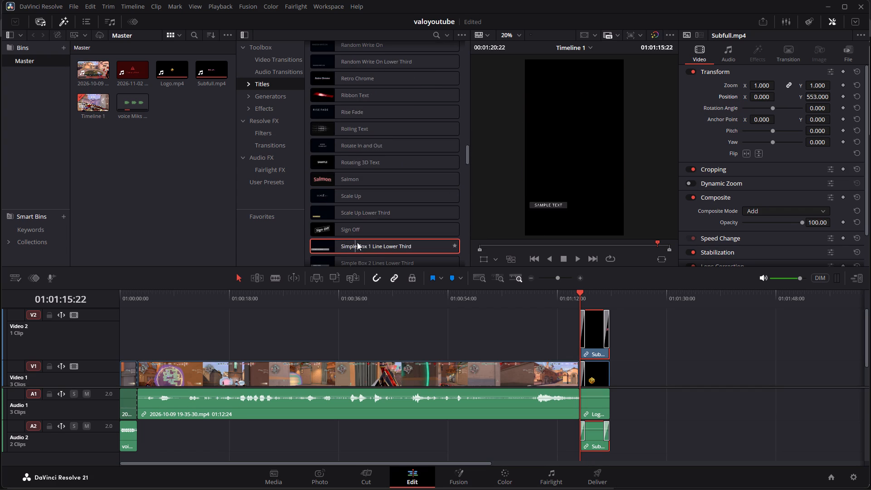
{"action": "scroll", "coordinate": [350, 249], "scroll_direction": "down", "scroll_amount": 4}
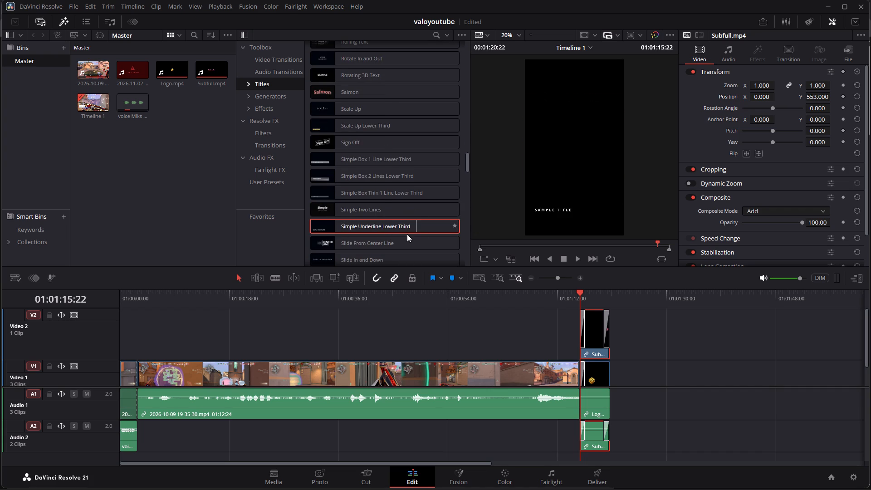
{"action": "scroll", "coordinate": [378, 236], "scroll_direction": "down", "scroll_amount": 5}
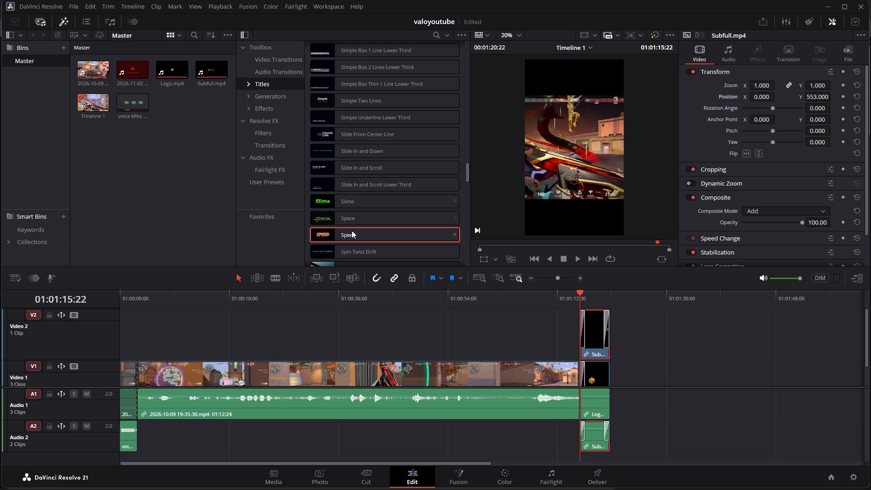
{"action": "scroll", "coordinate": [352, 230], "scroll_direction": "down", "scroll_amount": 3}
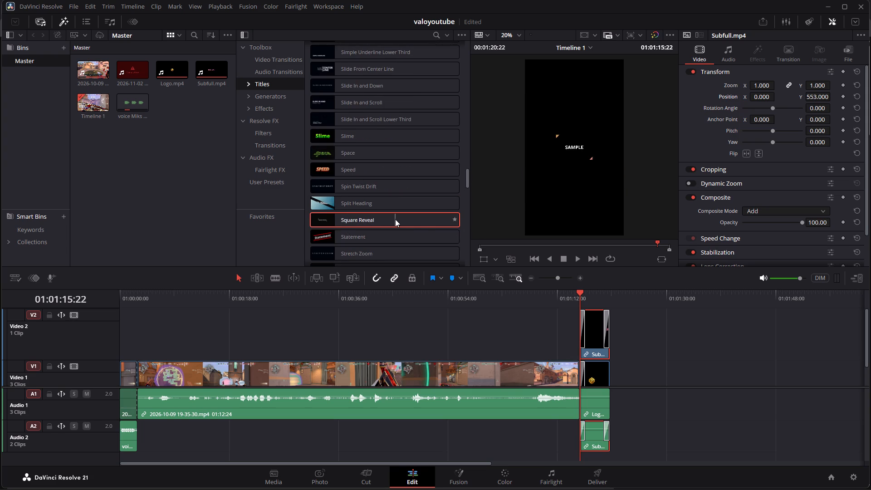
{"action": "scroll", "coordinate": [372, 242], "scroll_direction": "down", "scroll_amount": 2}
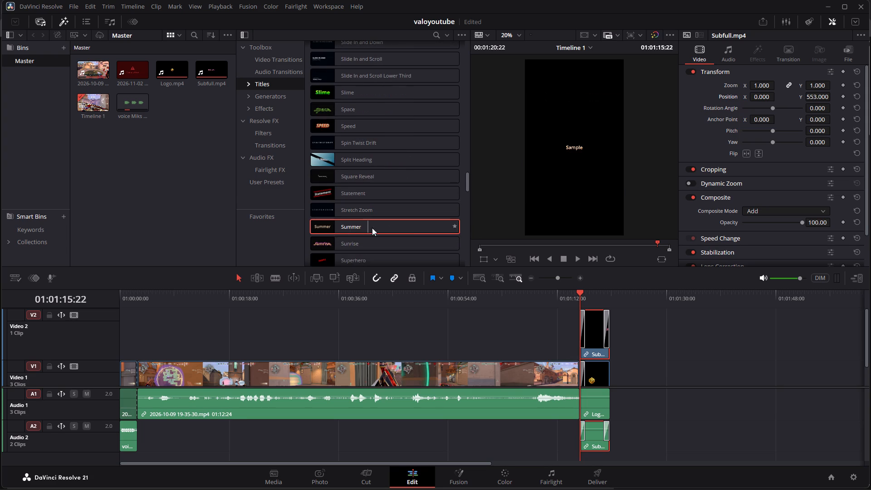
{"action": "scroll", "coordinate": [352, 250], "scroll_direction": "down", "scroll_amount": 2}
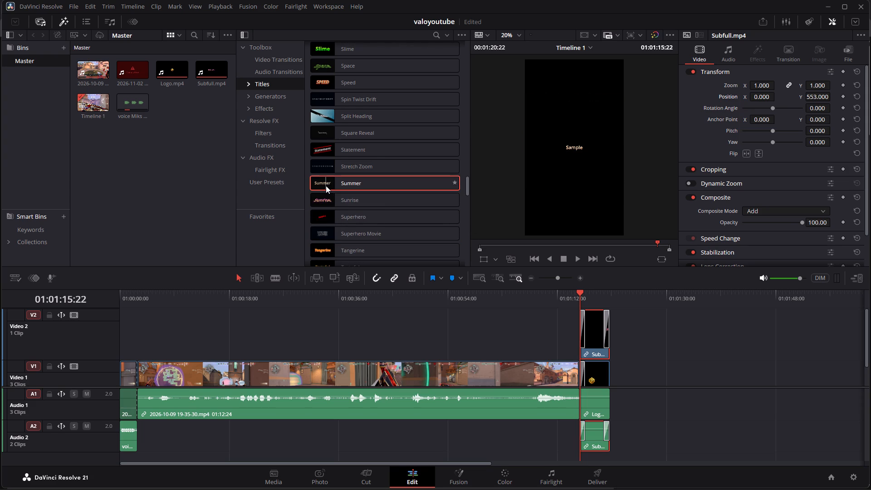
{"action": "scroll", "coordinate": [350, 216], "scroll_direction": "down", "scroll_amount": 2}
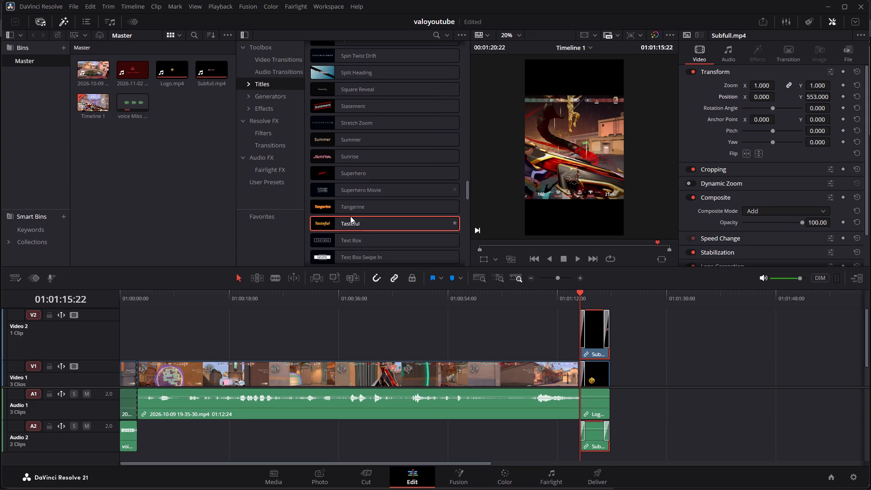
{"action": "scroll", "coordinate": [337, 226], "scroll_direction": "down", "scroll_amount": 2}
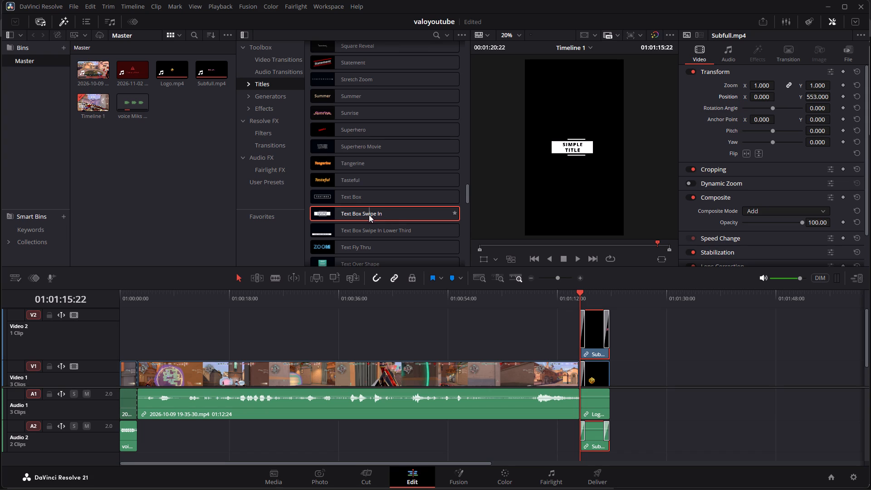
{"action": "scroll", "coordinate": [367, 243], "scroll_direction": "down", "scroll_amount": 2}
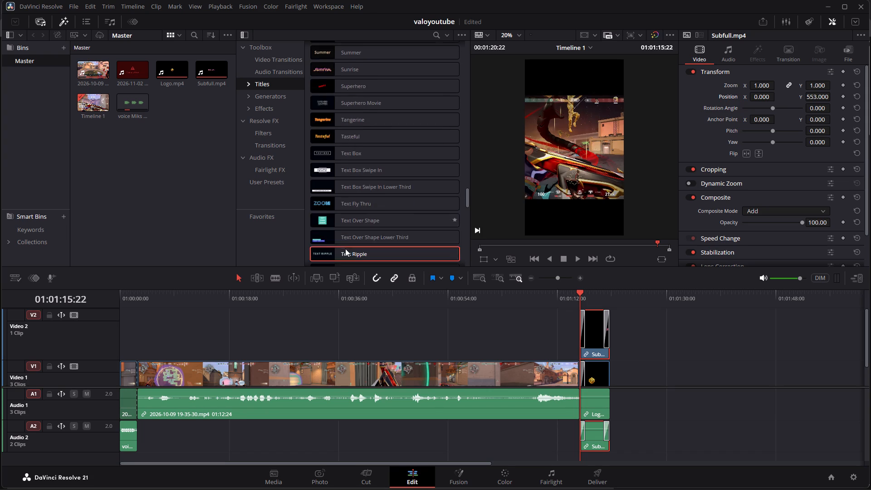
{"action": "scroll", "coordinate": [345, 227], "scroll_direction": "up", "scroll_amount": 18}
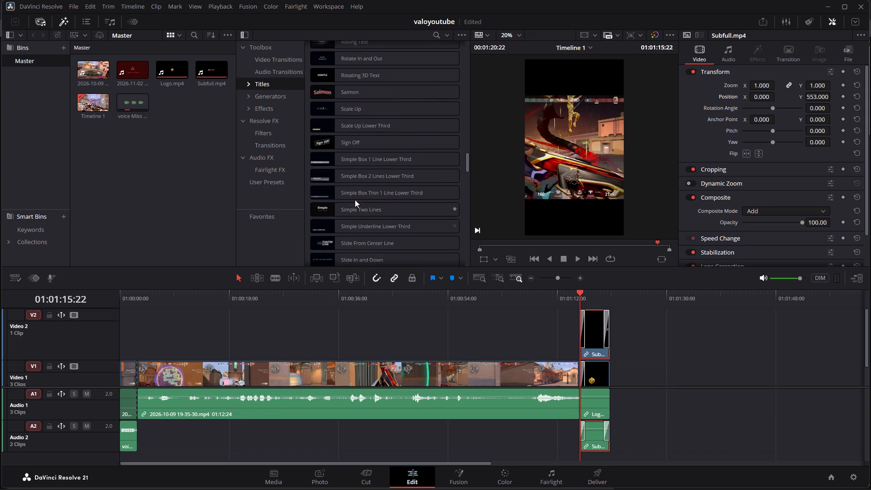
{"action": "scroll", "coordinate": [352, 192], "scroll_direction": "up", "scroll_amount": 4}
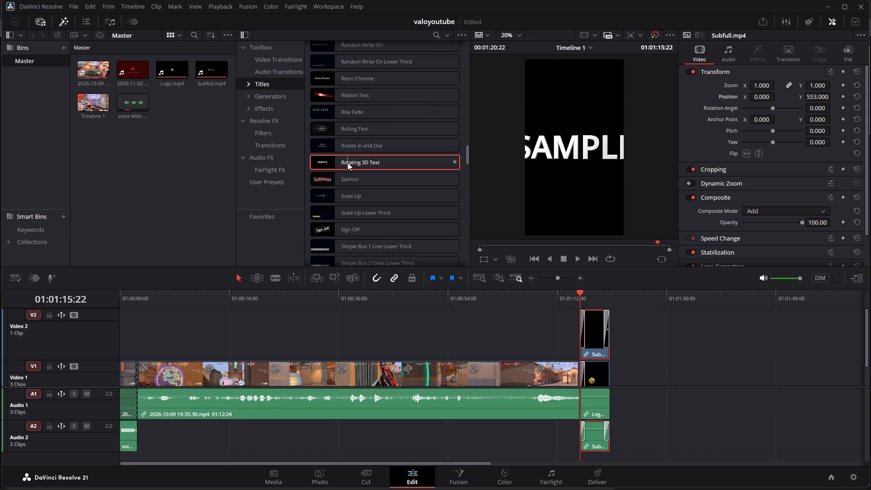
Play Timeline 1 from the start to review the opening gameplay.
{"action": "left_click_drag", "start_coordinate": [580, 292], "coordinate": [220, 288]}
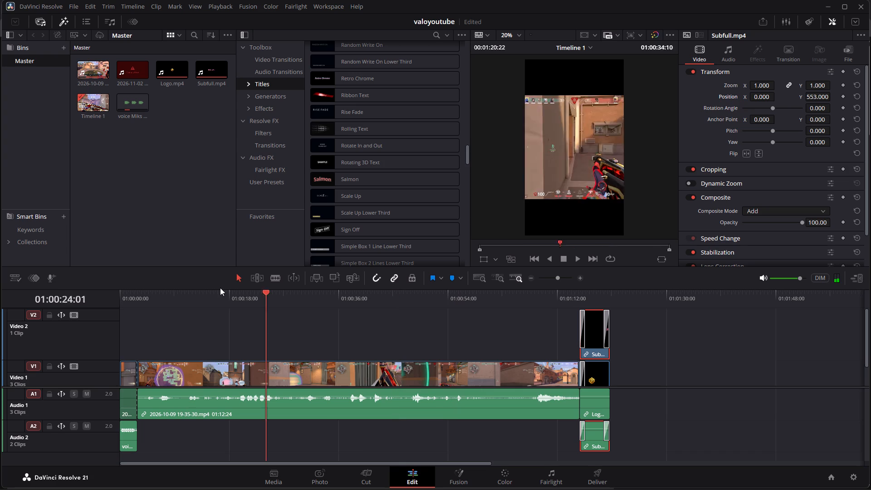
{"action": "left_click_drag", "start_coordinate": [220, 288], "coordinate": [57, 284]}
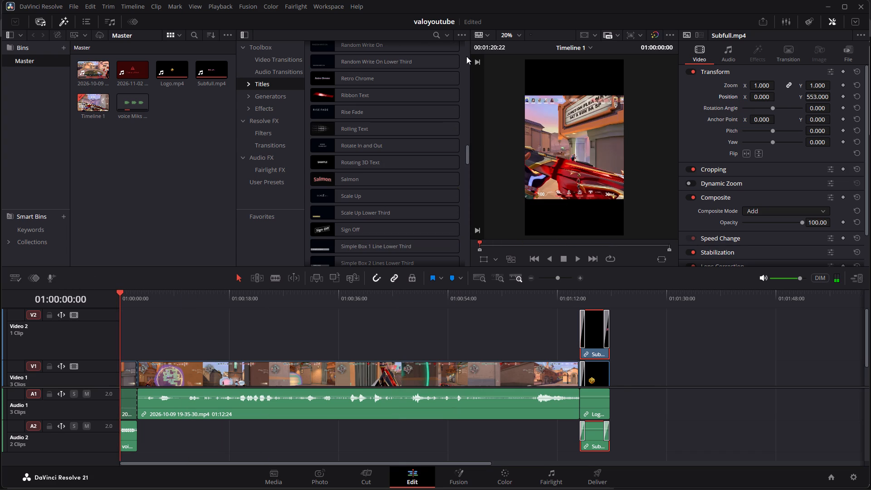
{"action": "left_click", "coordinate": [574, 258]}
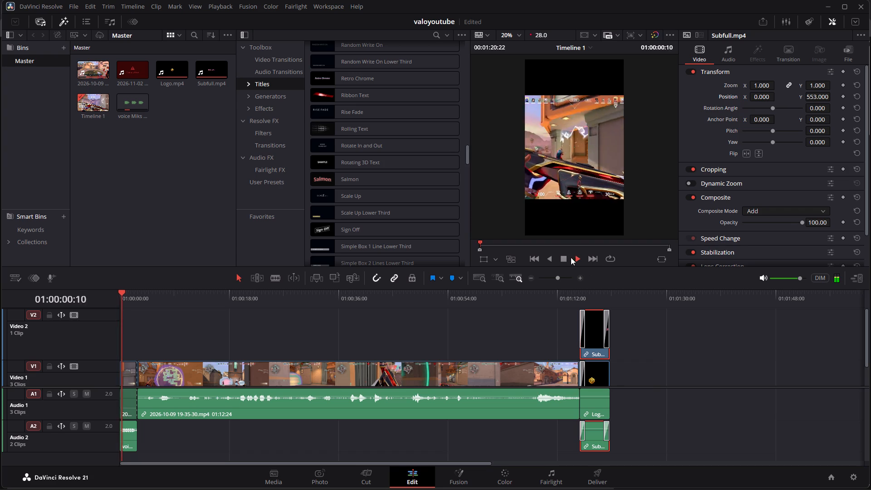
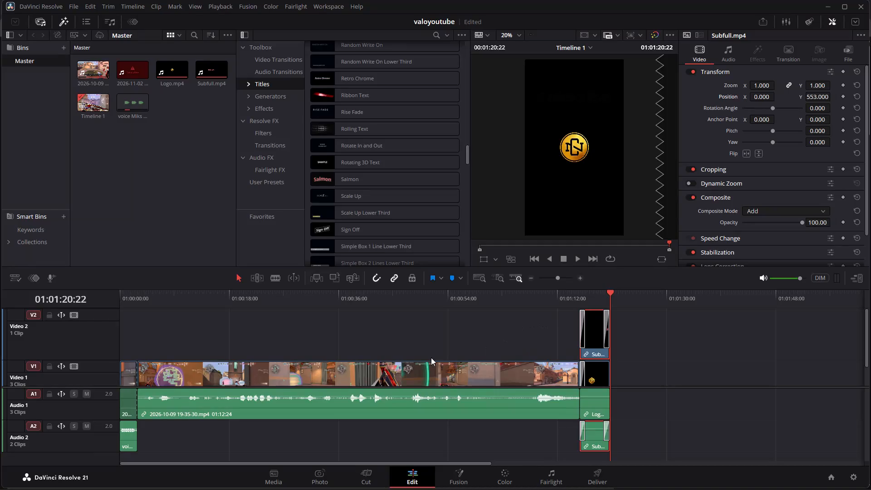
Browse the Titles presets for a style to use over the closing logo, previewing Neon Flicker.
{"action": "scroll", "coordinate": [434, 353], "scroll_direction": "up", "scroll_amount": 3}
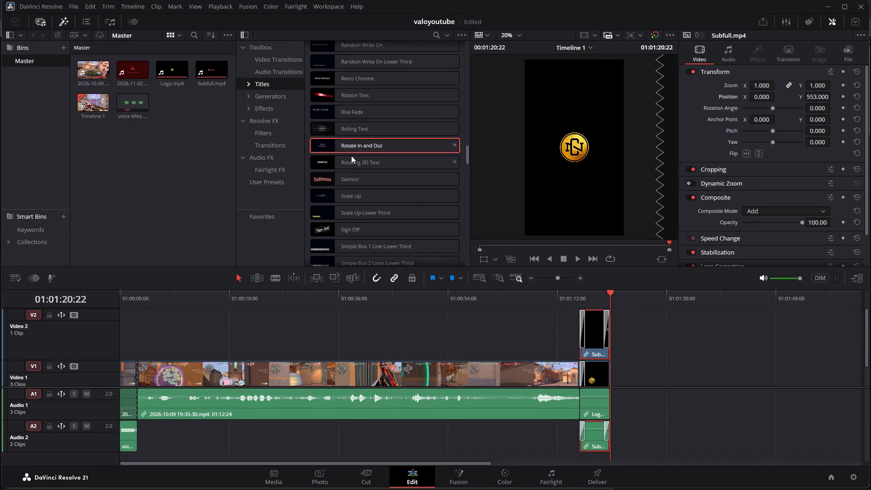
{"action": "scroll", "coordinate": [362, 195], "scroll_direction": "up", "scroll_amount": 9}
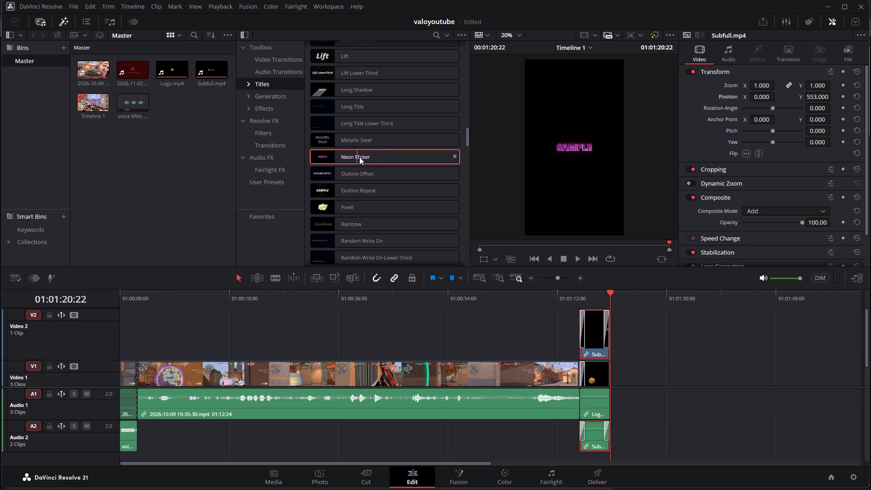
{"action": "scroll", "coordinate": [357, 156], "scroll_direction": "up", "scroll_amount": 2}
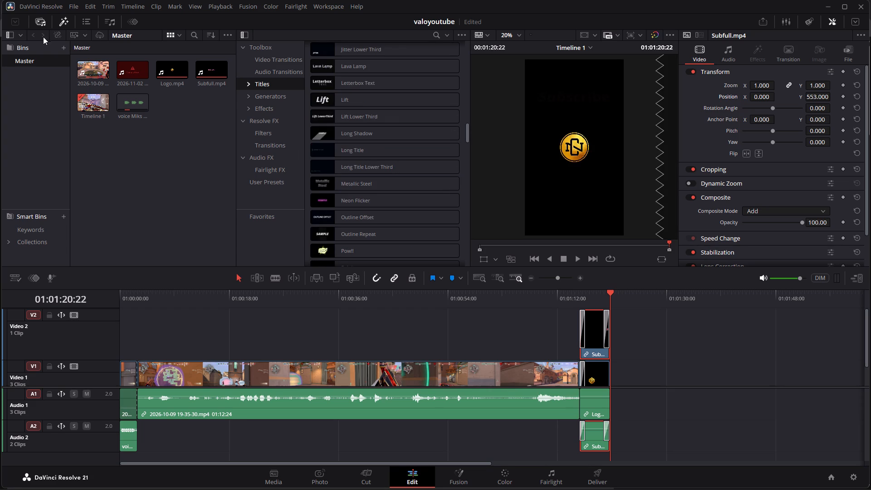
{"action": "left_click", "coordinate": [69, 7]}
{"action": "scroll", "coordinate": [369, 135], "scroll_direction": "up", "scroll_amount": 4}
{"action": "scroll", "coordinate": [357, 147], "scroll_direction": "down", "scroll_amount": 3}
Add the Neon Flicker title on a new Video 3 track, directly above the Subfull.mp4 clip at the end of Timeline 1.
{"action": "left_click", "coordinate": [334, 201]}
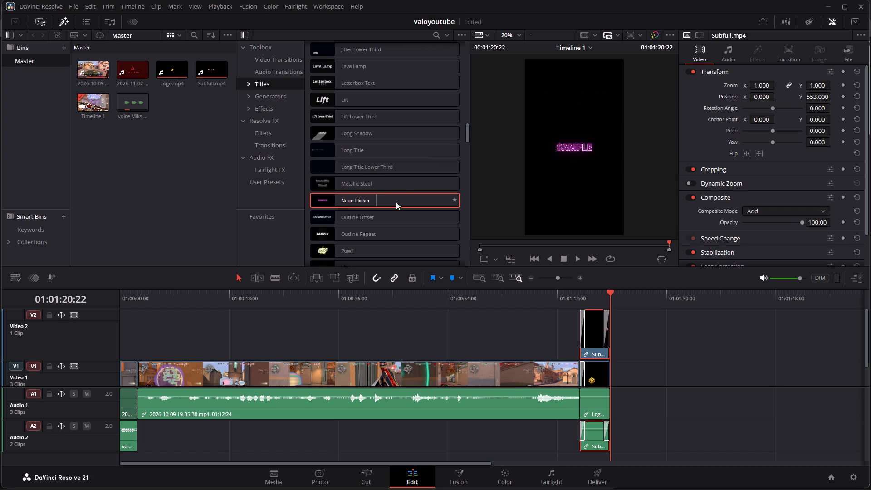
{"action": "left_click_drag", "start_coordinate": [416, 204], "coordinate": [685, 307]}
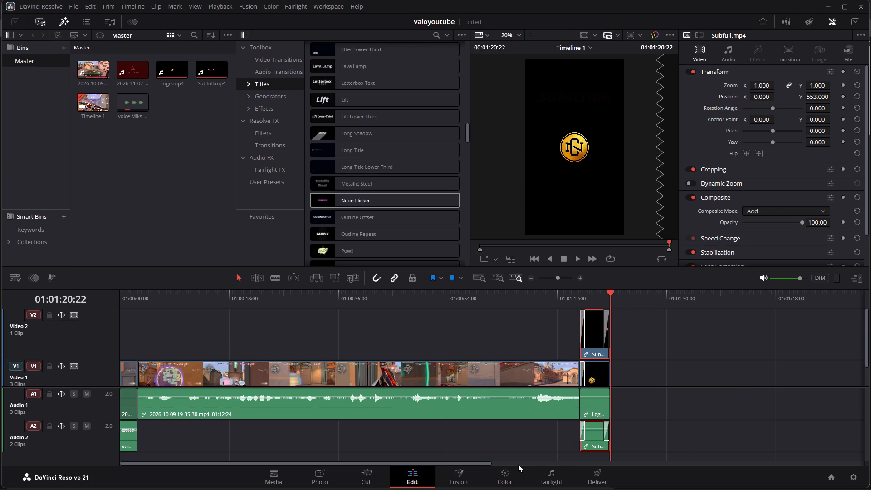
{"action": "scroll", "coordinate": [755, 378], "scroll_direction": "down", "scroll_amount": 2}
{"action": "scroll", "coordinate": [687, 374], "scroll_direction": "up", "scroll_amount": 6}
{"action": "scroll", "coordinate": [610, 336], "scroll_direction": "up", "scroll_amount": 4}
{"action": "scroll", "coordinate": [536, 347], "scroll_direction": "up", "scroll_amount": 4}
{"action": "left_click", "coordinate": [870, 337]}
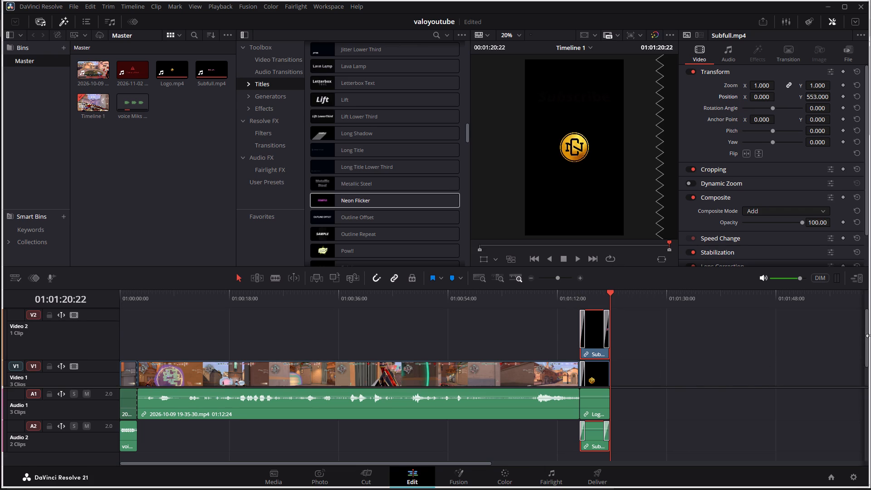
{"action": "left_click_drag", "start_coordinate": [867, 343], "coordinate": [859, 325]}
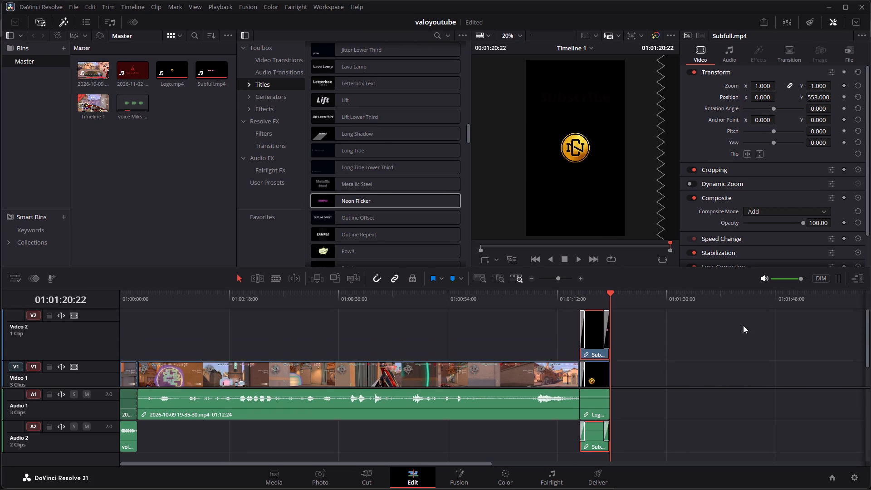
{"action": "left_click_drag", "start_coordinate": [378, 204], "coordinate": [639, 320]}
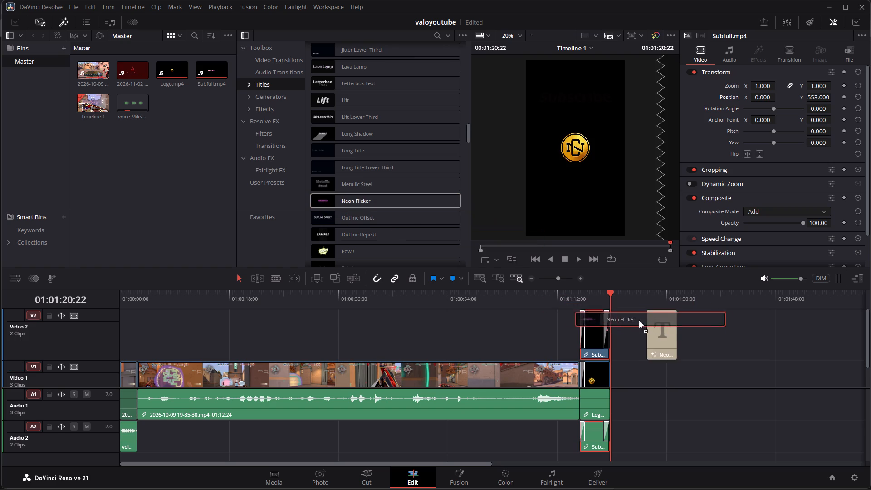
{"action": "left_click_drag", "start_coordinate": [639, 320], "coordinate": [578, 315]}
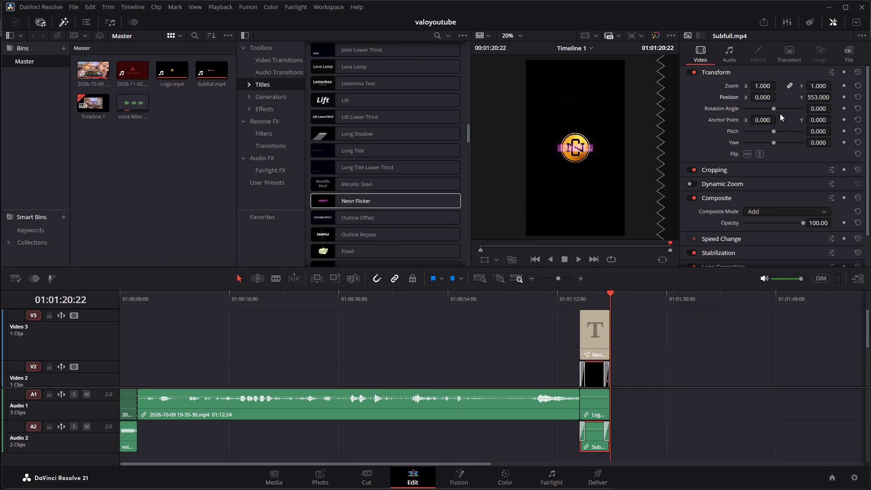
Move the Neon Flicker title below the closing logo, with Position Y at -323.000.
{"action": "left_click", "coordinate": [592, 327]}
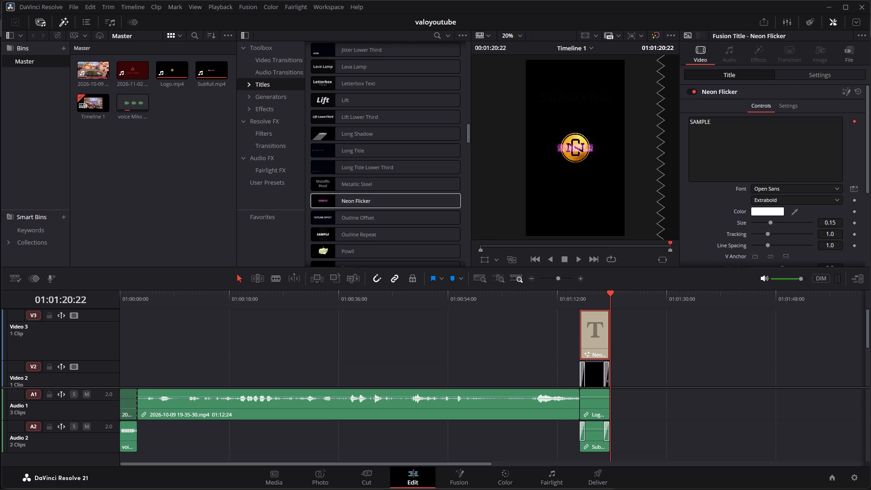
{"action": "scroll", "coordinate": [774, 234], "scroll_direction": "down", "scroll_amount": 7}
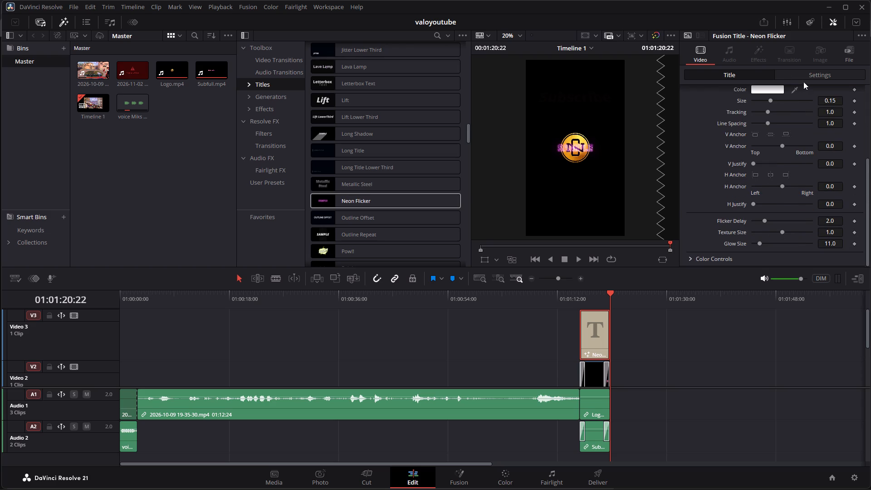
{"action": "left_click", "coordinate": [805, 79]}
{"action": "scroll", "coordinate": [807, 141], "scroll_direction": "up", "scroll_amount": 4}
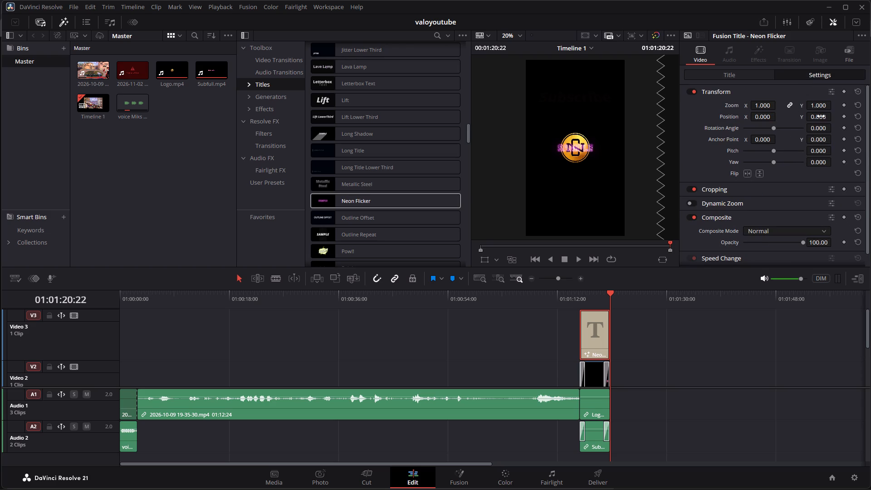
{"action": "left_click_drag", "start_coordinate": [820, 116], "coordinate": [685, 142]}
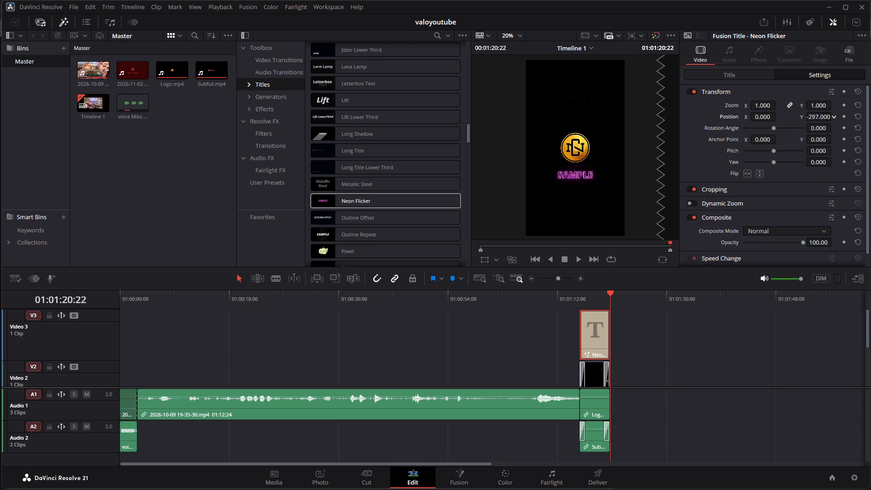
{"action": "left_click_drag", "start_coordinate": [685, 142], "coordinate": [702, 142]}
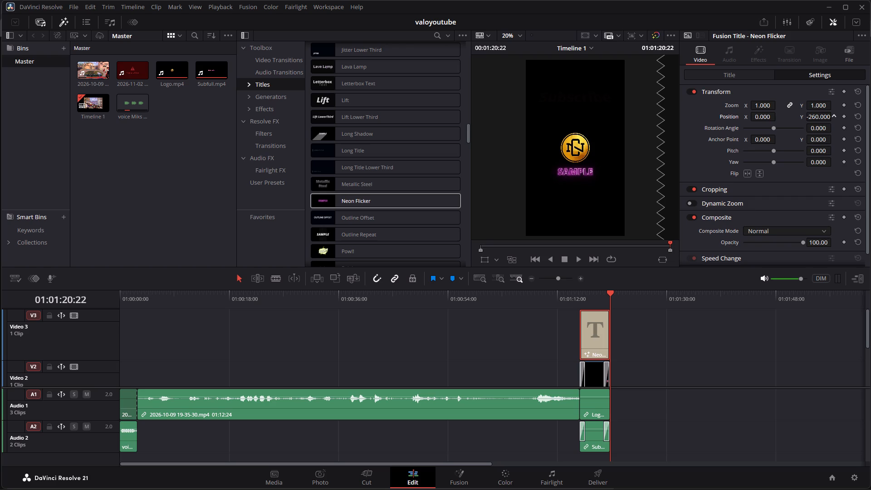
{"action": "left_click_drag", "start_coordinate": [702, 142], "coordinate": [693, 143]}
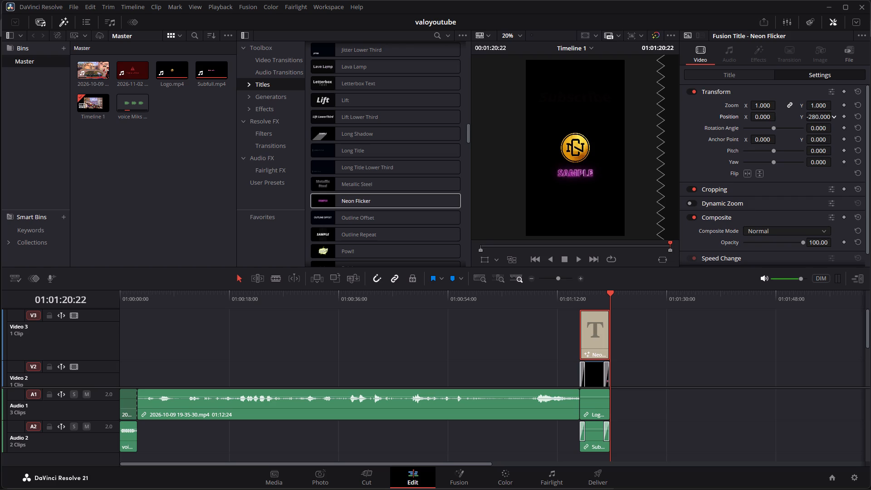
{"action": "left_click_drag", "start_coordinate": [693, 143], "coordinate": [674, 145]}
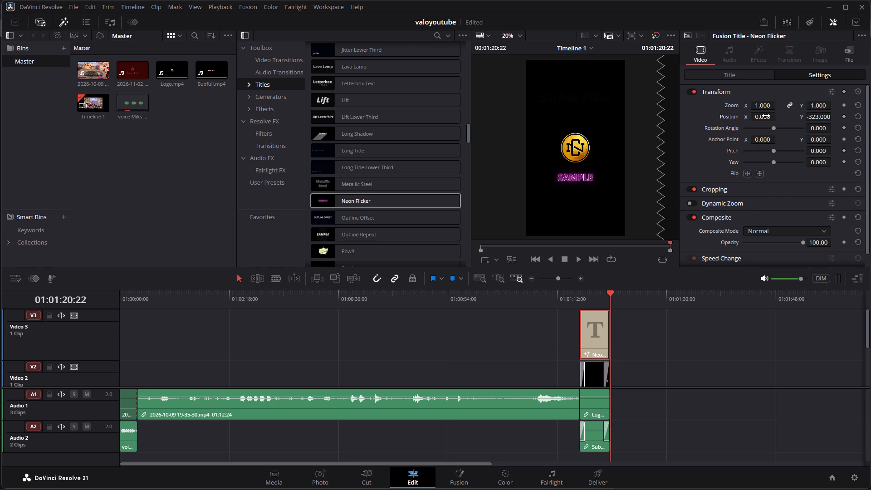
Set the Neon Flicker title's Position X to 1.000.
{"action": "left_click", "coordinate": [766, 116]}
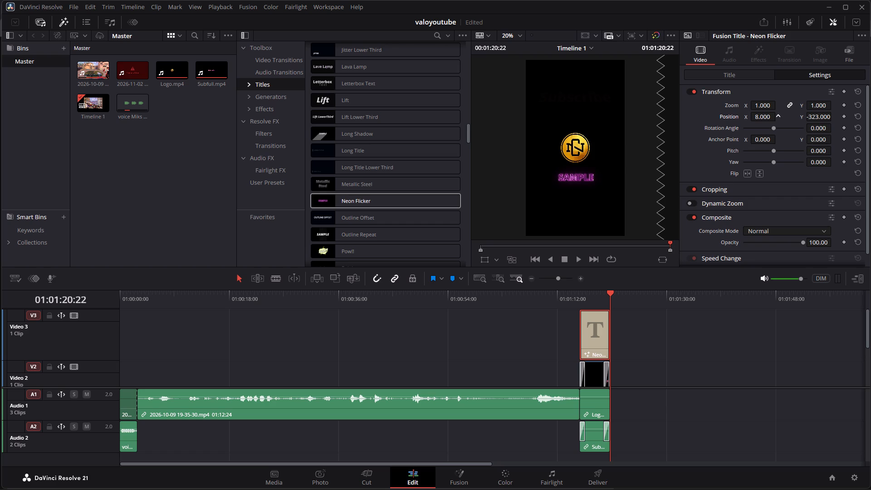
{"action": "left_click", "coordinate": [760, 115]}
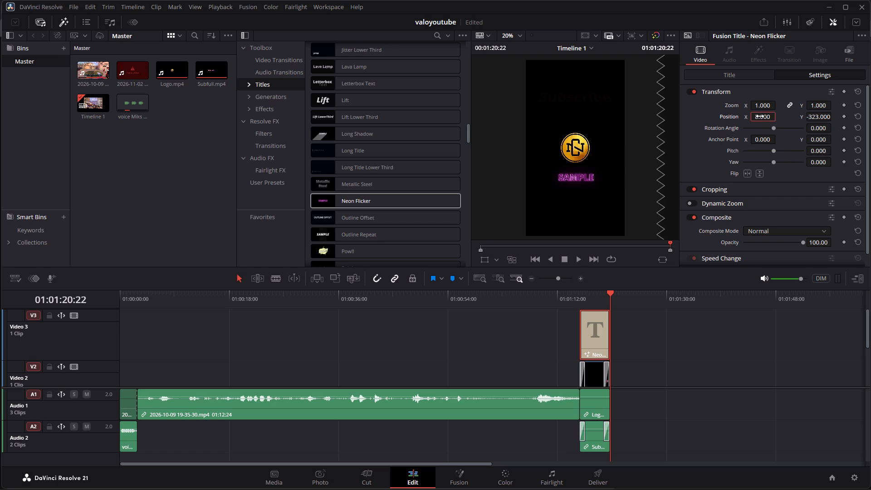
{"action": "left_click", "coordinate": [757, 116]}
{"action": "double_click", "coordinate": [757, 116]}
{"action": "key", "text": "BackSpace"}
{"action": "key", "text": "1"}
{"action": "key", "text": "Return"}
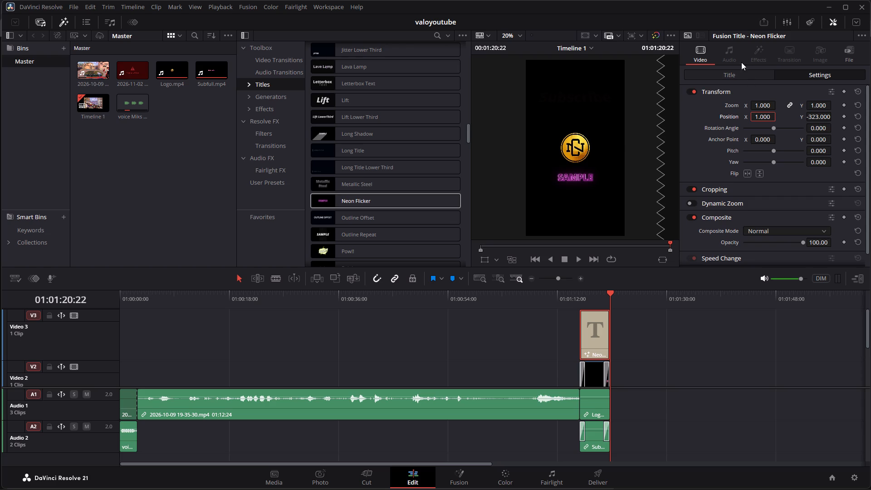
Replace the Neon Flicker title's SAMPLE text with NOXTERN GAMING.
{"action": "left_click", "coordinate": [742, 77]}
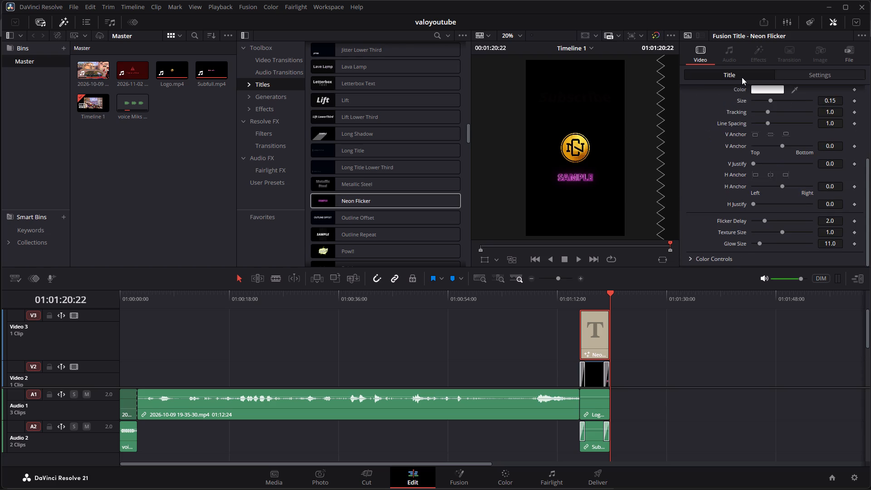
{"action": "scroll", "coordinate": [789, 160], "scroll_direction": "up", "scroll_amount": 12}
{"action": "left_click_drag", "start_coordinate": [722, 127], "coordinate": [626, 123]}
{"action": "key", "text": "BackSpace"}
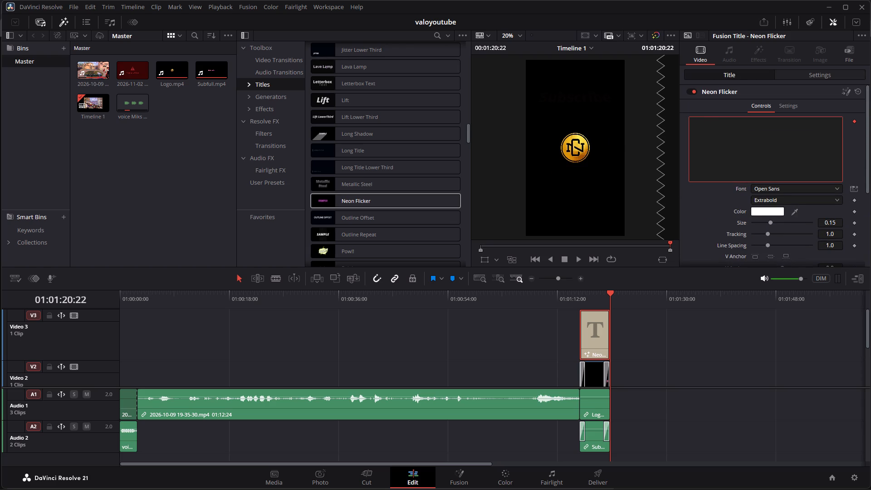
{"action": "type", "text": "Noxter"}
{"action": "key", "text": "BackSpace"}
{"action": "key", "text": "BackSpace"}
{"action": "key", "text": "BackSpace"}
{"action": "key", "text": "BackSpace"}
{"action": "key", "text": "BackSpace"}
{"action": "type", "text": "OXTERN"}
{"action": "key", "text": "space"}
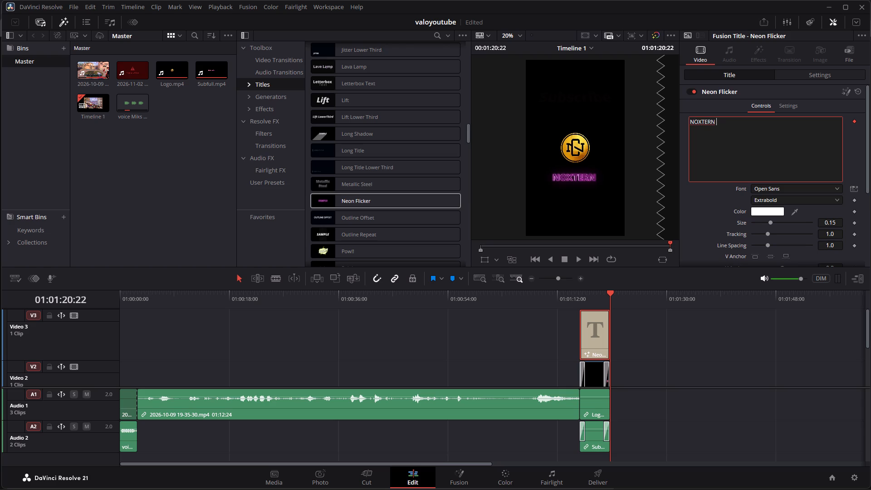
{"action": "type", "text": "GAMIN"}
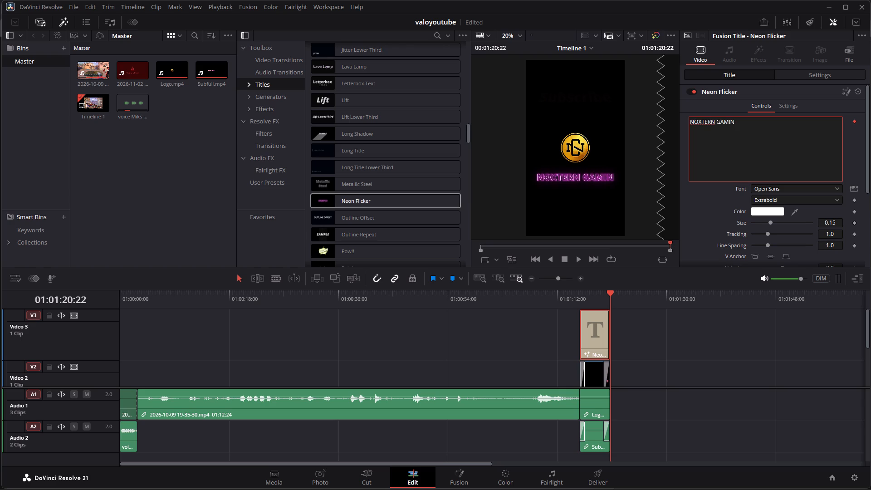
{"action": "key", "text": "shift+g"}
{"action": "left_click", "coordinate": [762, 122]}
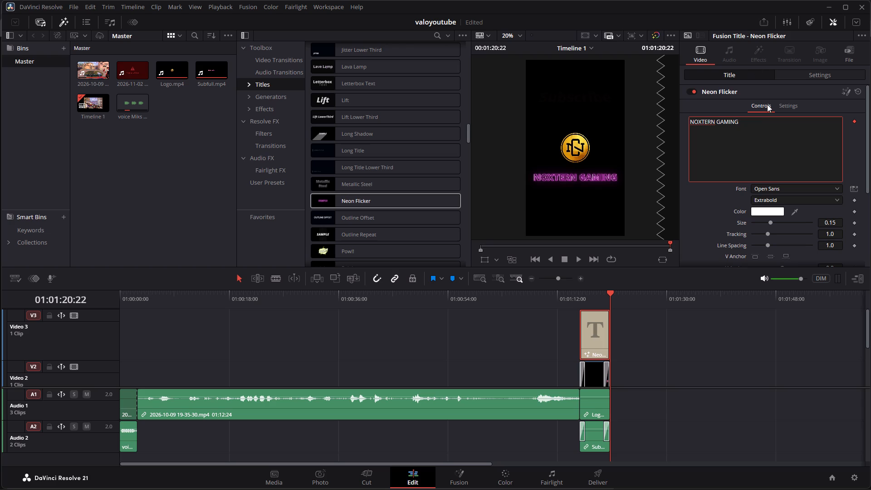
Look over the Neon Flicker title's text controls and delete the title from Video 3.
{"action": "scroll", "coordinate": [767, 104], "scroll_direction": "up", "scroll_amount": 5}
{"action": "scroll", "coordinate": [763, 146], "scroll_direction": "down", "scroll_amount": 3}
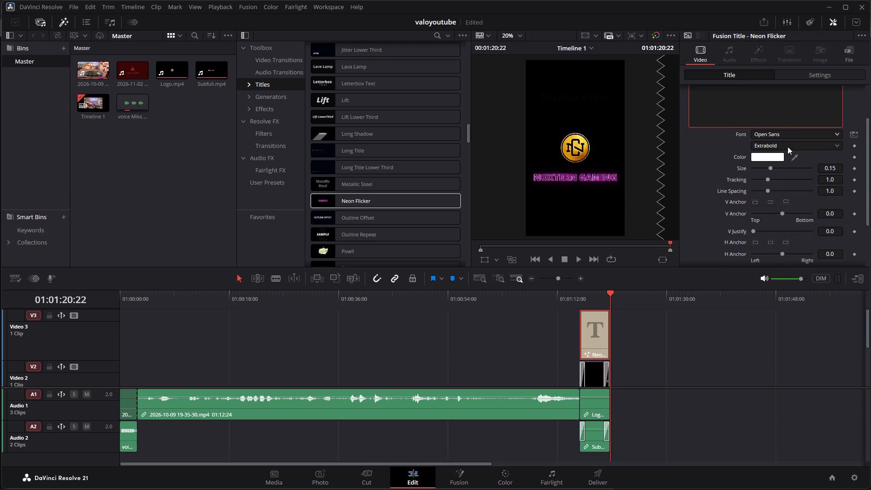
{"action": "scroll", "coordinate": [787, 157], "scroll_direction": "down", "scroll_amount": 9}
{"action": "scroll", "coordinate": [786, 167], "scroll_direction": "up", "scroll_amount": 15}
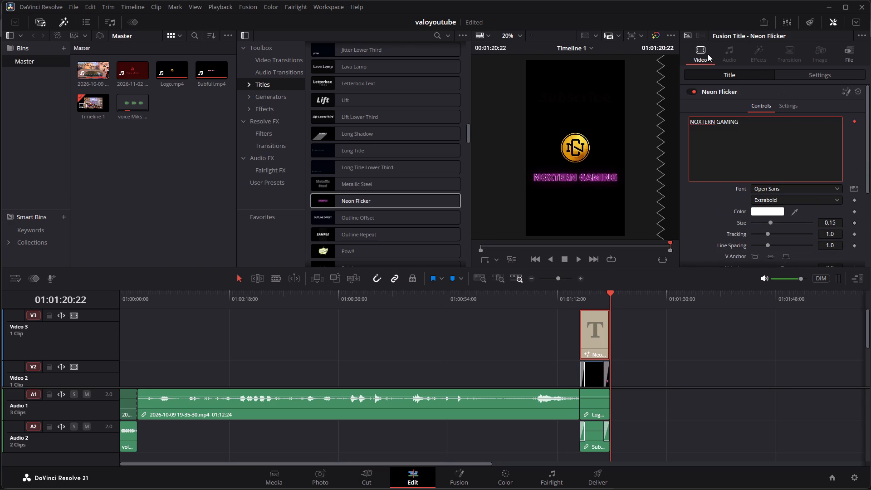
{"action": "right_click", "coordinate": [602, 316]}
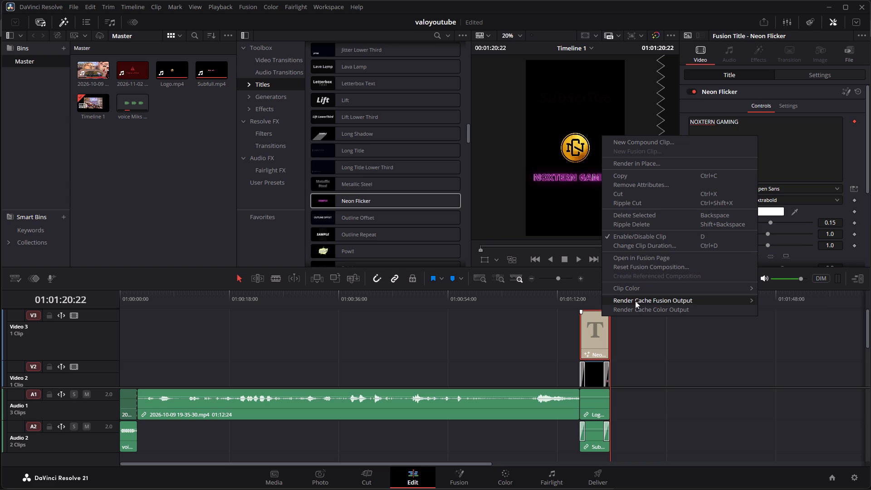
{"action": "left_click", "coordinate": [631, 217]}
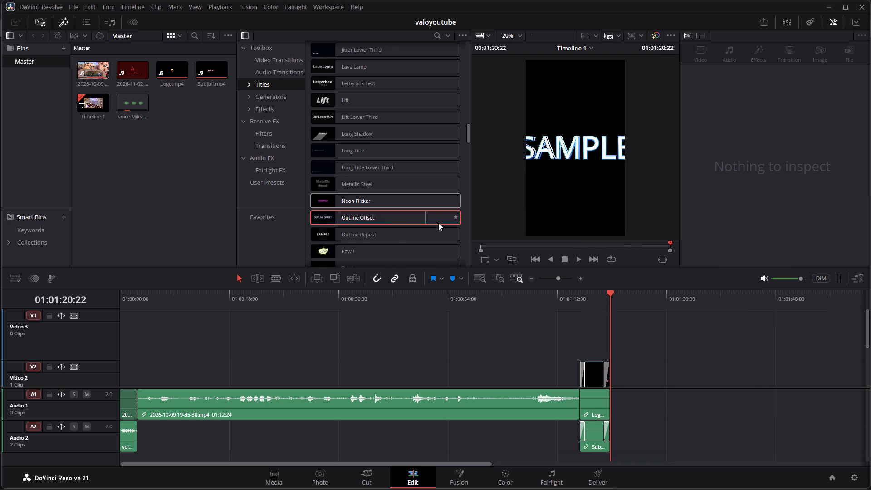
Browse and preview the remaining title templates after Neon Flicker for a replacement channel-name title.
{"action": "scroll", "coordinate": [419, 232], "scroll_direction": "down", "scroll_amount": 1}
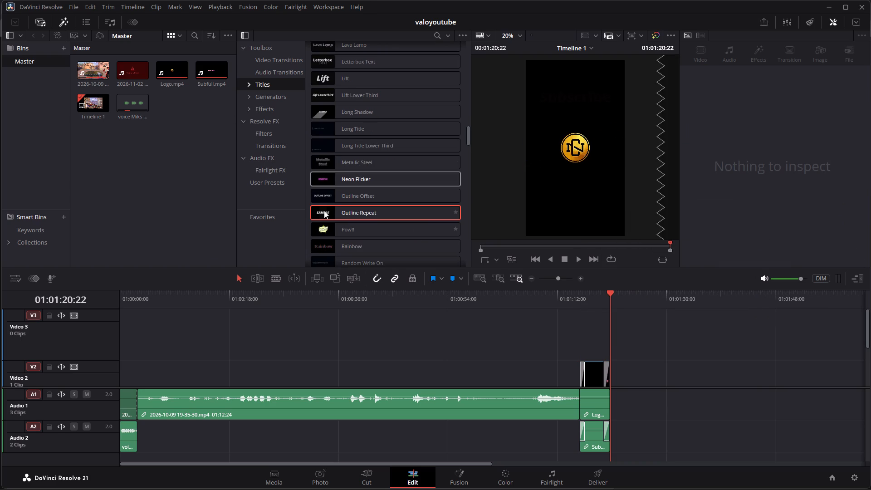
{"action": "scroll", "coordinate": [429, 214], "scroll_direction": "down", "scroll_amount": 2}
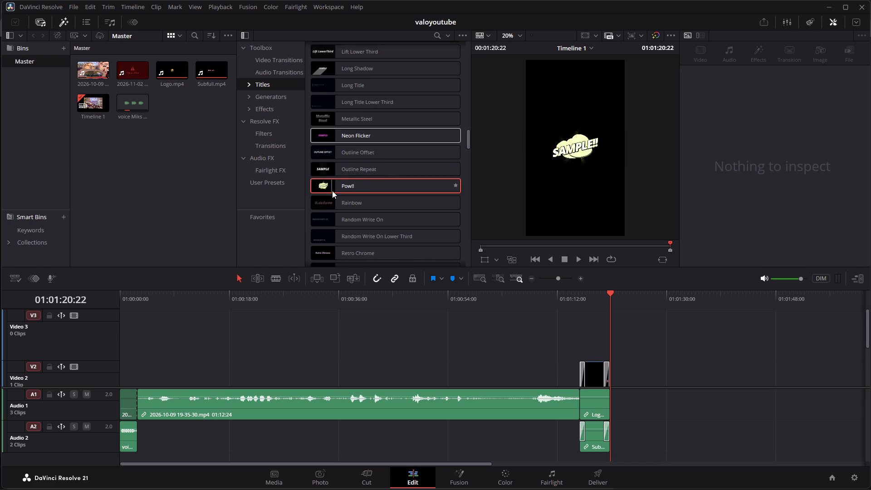
{"action": "scroll", "coordinate": [367, 216], "scroll_direction": "down", "scroll_amount": 1}
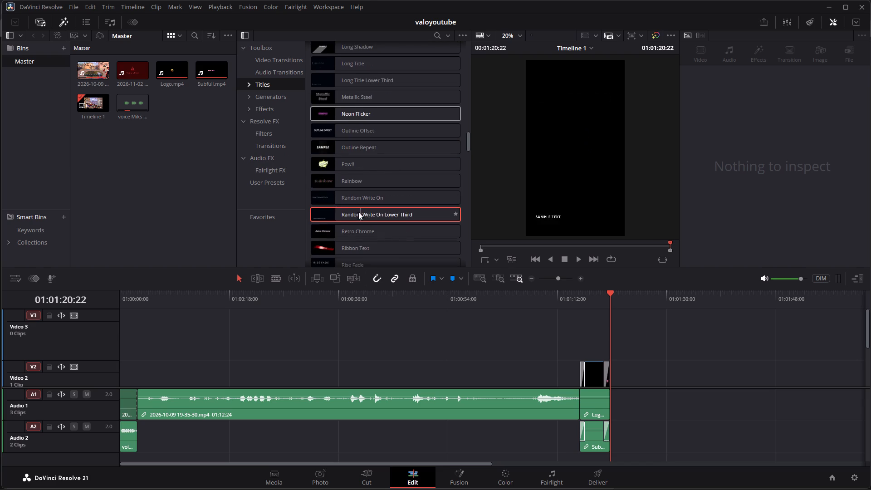
{"action": "scroll", "coordinate": [356, 212], "scroll_direction": "down", "scroll_amount": 2}
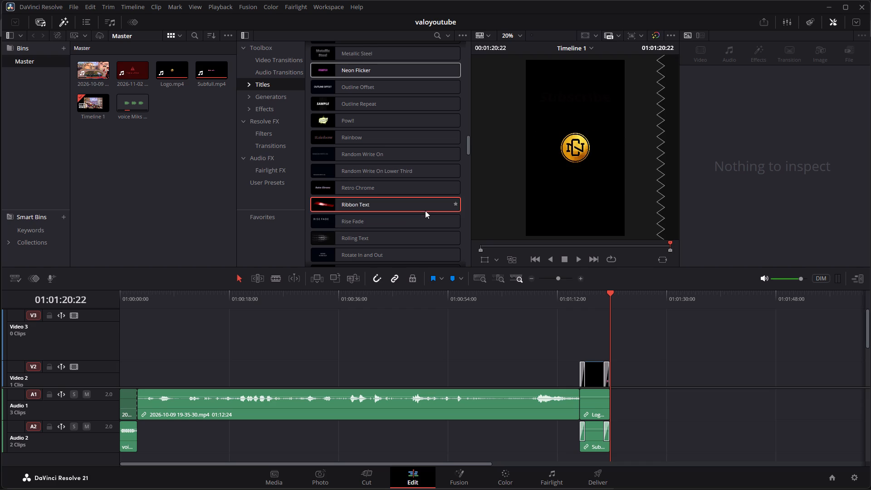
{"action": "scroll", "coordinate": [368, 224], "scroll_direction": "down", "scroll_amount": 1}
{"action": "scroll", "coordinate": [415, 204], "scroll_direction": "down", "scroll_amount": 2}
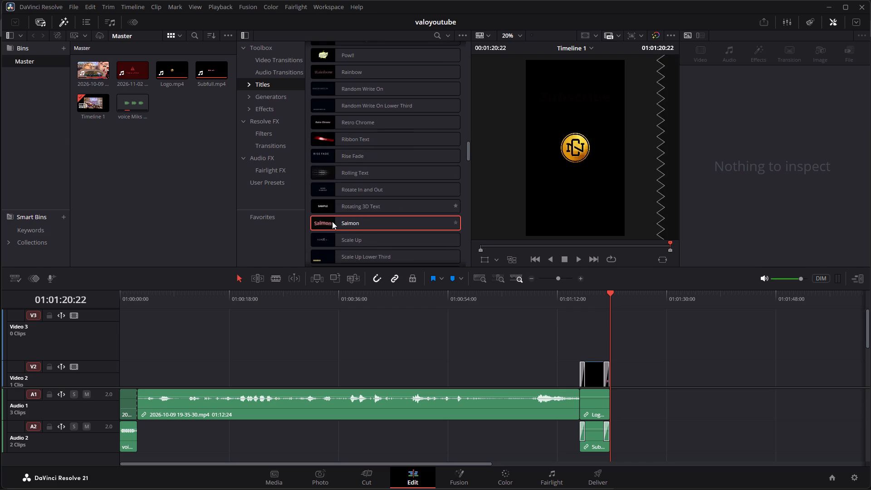
{"action": "scroll", "coordinate": [409, 219], "scroll_direction": "down", "scroll_amount": 3}
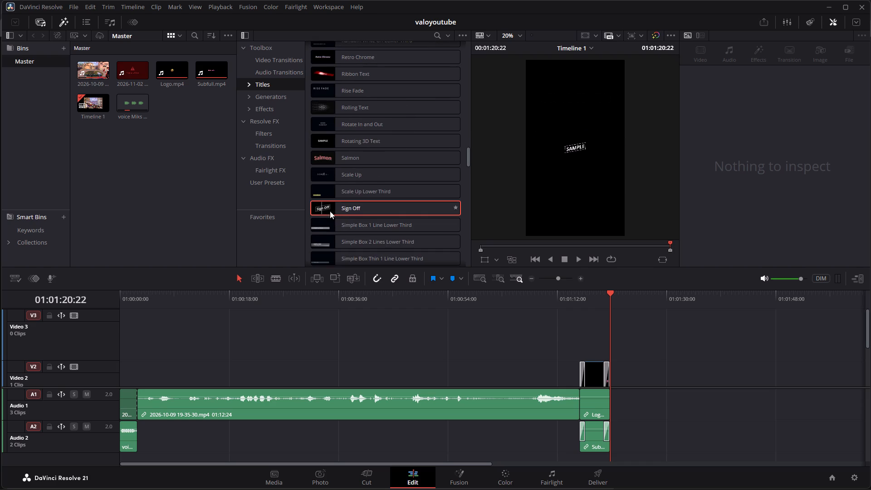
{"action": "scroll", "coordinate": [414, 210], "scroll_direction": "down", "scroll_amount": 3}
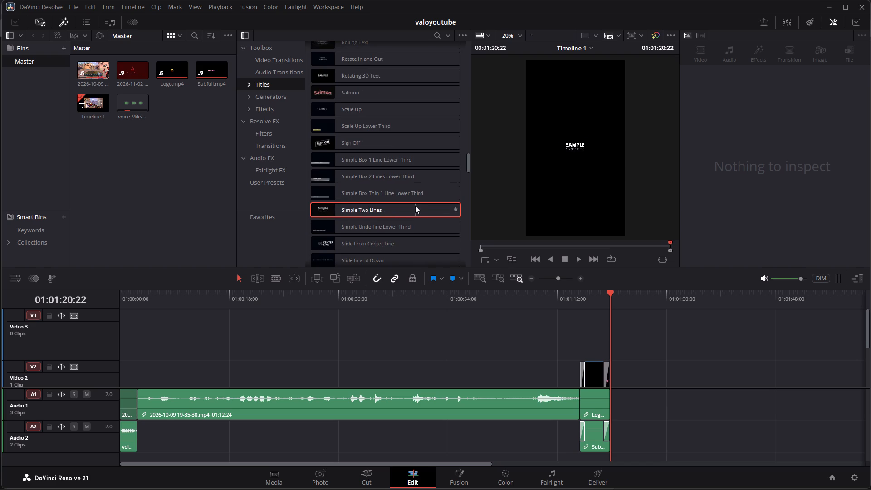
{"action": "scroll", "coordinate": [352, 224], "scroll_direction": "down", "scroll_amount": 2}
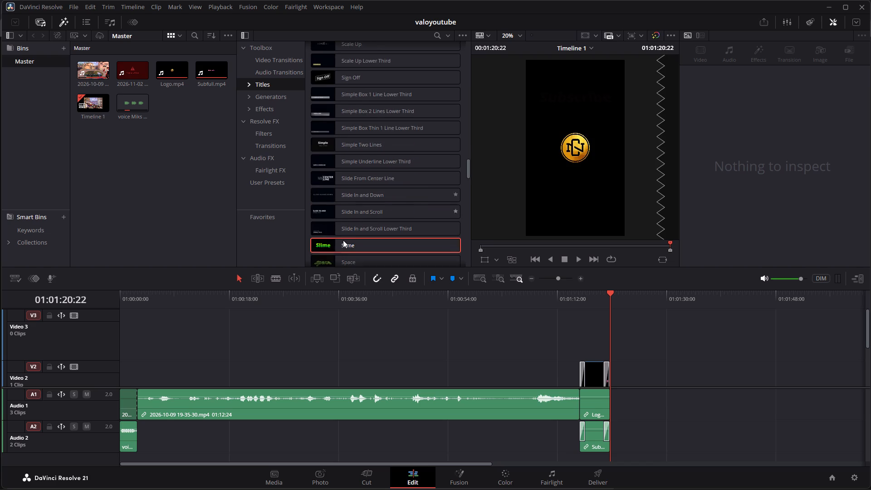
{"action": "scroll", "coordinate": [343, 240], "scroll_direction": "down", "scroll_amount": 2}
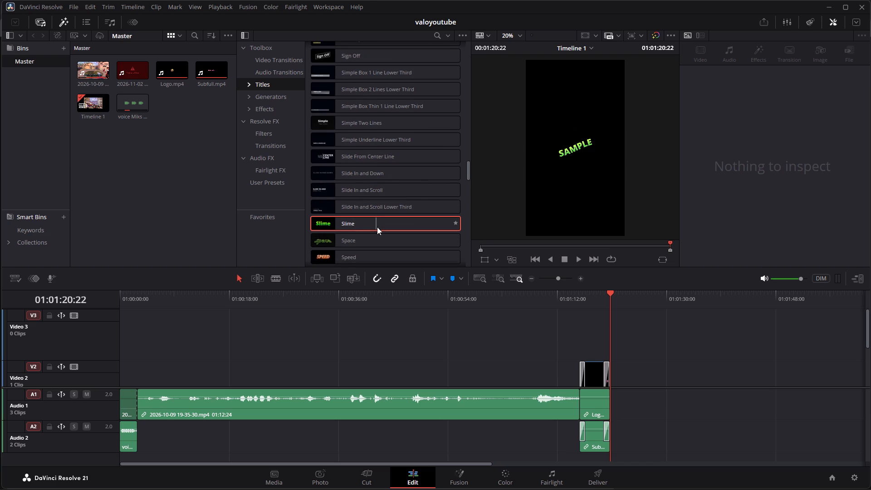
{"action": "scroll", "coordinate": [348, 248], "scroll_direction": "down", "scroll_amount": 1}
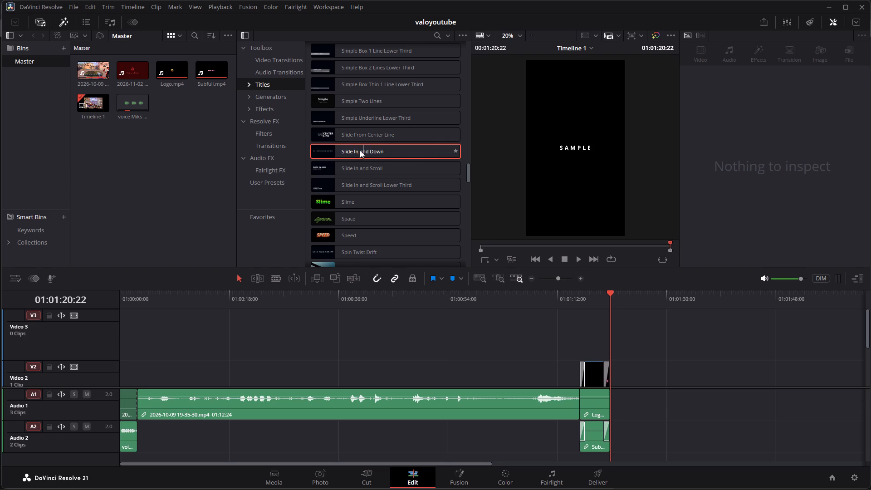
Place the Slide In and Down title on Video 3 directly above the closing logo clip.
{"action": "left_click", "coordinate": [389, 151]}
{"action": "left_click_drag", "start_coordinate": [389, 151], "coordinate": [590, 349]}
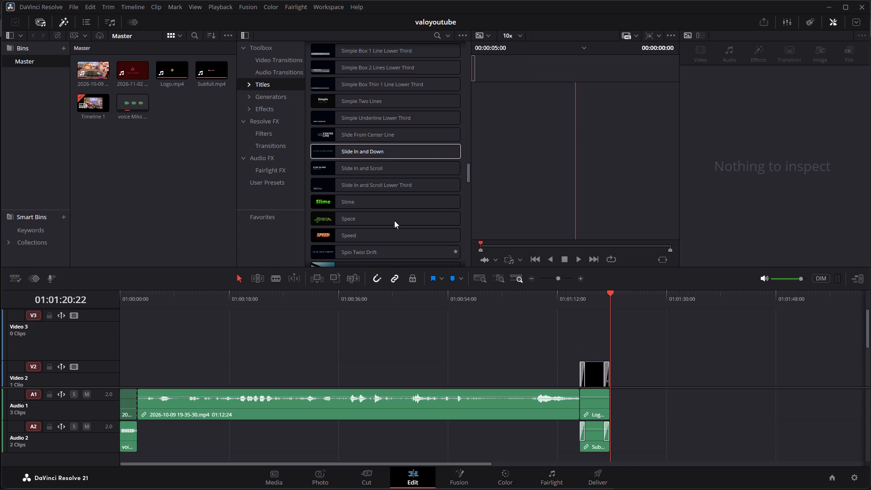
{"action": "left_click_drag", "start_coordinate": [331, 155], "coordinate": [580, 353]}
{"action": "scroll", "coordinate": [589, 171], "scroll_direction": "up", "scroll_amount": 1}
{"action": "scroll", "coordinate": [587, 165], "scroll_direction": "down", "scroll_amount": 1}
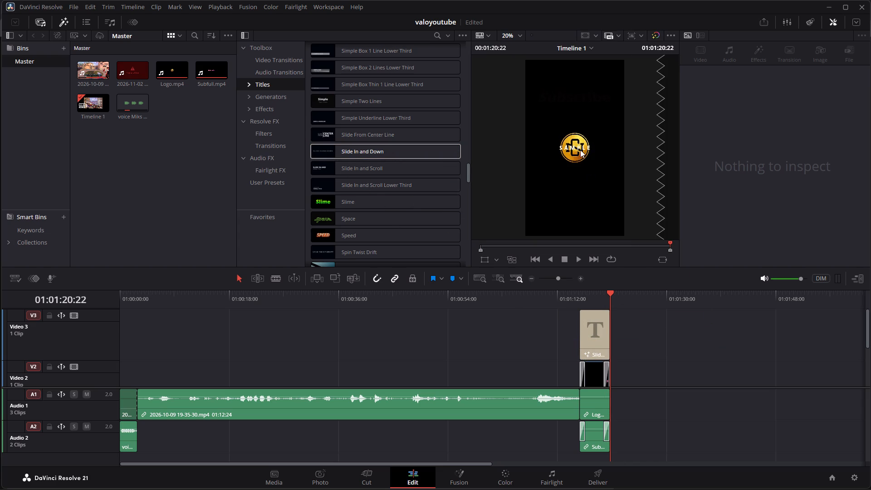
Replace the Slide In and Down title's SAMPLE text with NOXTERN GAMING.
{"action": "left_click", "coordinate": [601, 329]}
{"action": "left_click", "coordinate": [781, 103]}
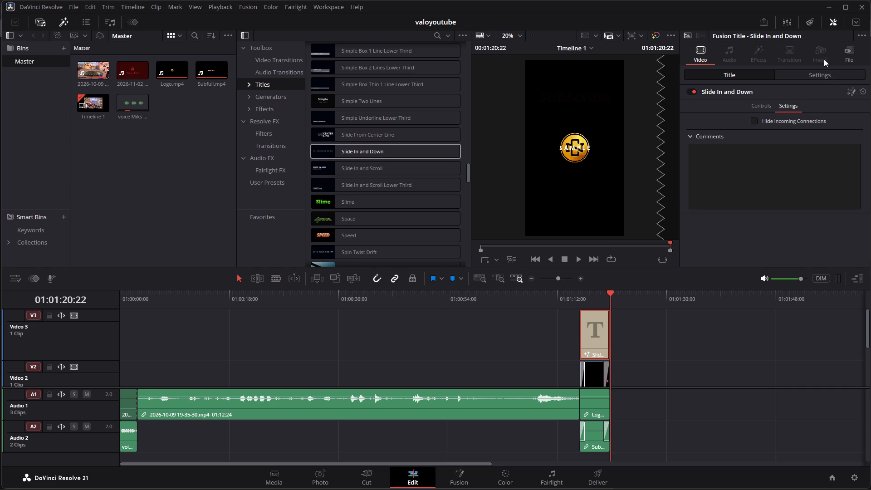
{"action": "left_click", "coordinate": [831, 75]}
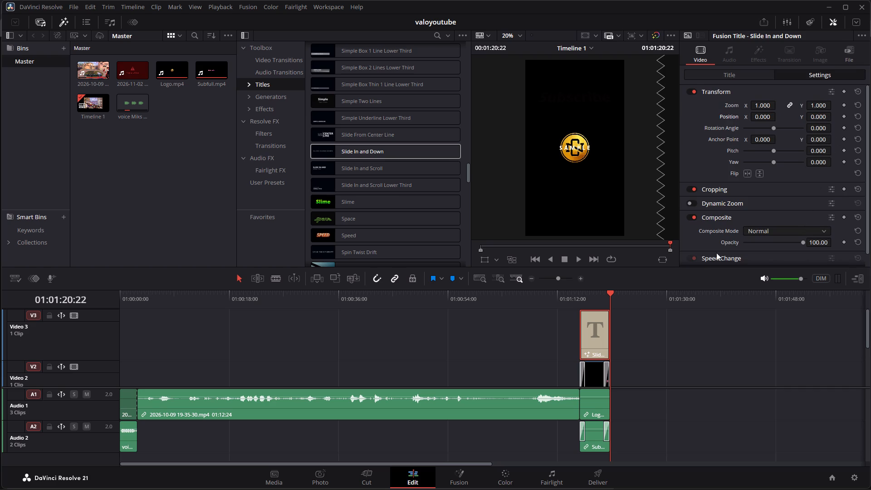
{"action": "left_click", "coordinate": [735, 75]}
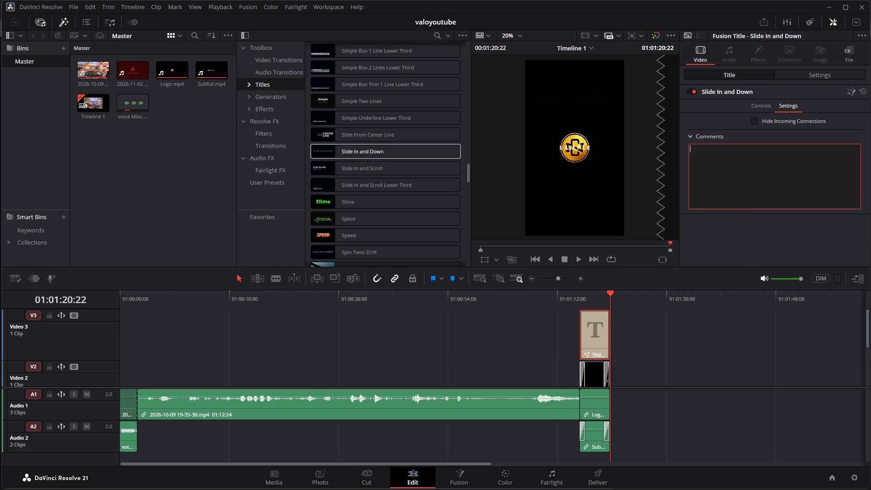
{"action": "left_click", "coordinate": [724, 152]}
{"action": "scroll", "coordinate": [724, 152], "scroll_direction": "up", "scroll_amount": 4}
{"action": "left_click", "coordinate": [762, 105]}
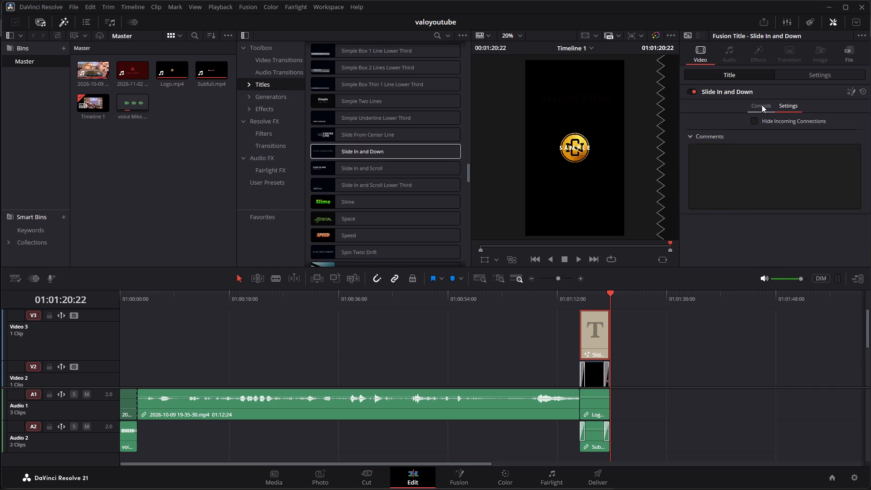
{"action": "left_click", "coordinate": [728, 137]}
{"action": "key", "text": "BackSpace"}
{"action": "key", "text": "BackSpace"}
{"action": "key", "text": "BackSpace"}
{"action": "key", "text": "BackSpace"}
{"action": "key", "text": "BackSpace"}
{"action": "key", "text": "BackSpace"}
{"action": "key", "text": "BackSpace"}
{"action": "key", "text": "BackSpace"}
{"action": "key", "text": "BackSpace"}
{"action": "key", "text": "BackSpace"}
{"action": "key", "text": "BackSpace"}
{"action": "key", "text": "BackSpace"}
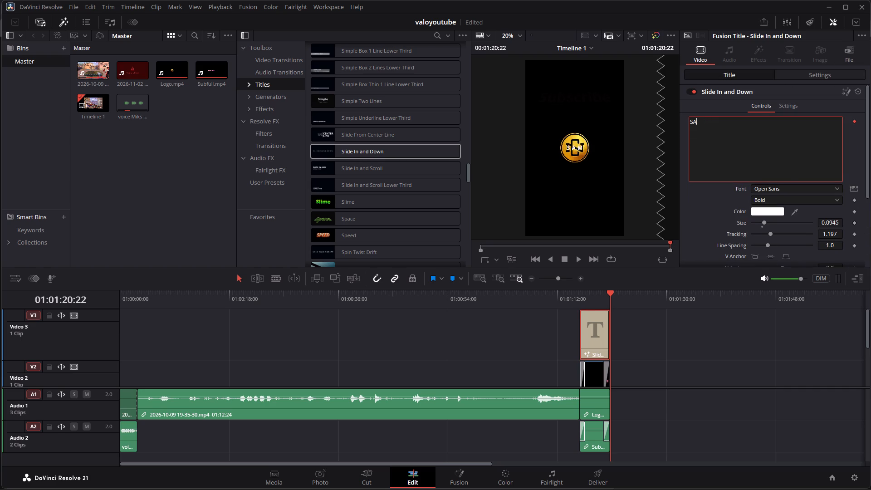
{"action": "type", "text": "Nox"}
{"action": "key", "text": "BackSpace"}
{"action": "key", "text": "BackSpace"}
{"action": "type", "text": "OXT"}
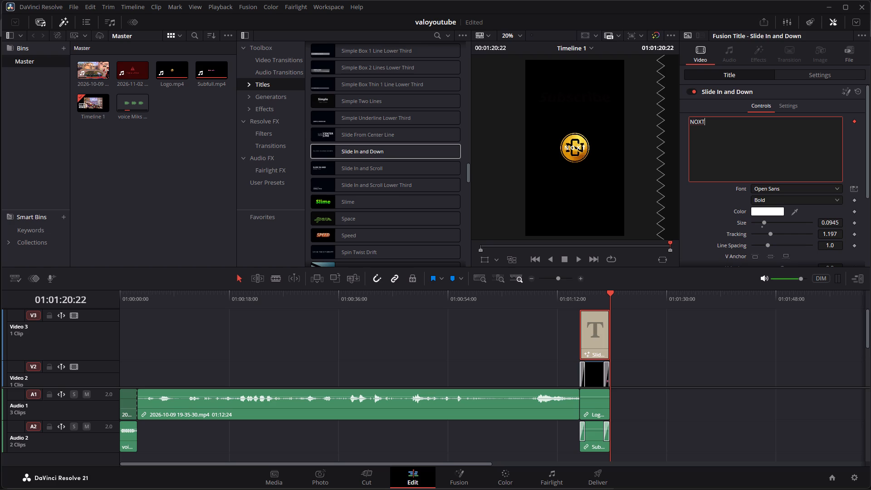
{"action": "key", "text": "shift+r"}
{"action": "key", "text": "shift+BackSpace"}
{"action": "type", "text": "ERN GAMI"}
{"action": "key", "text": "shift+n"}
{"action": "key", "text": "shift+g"}
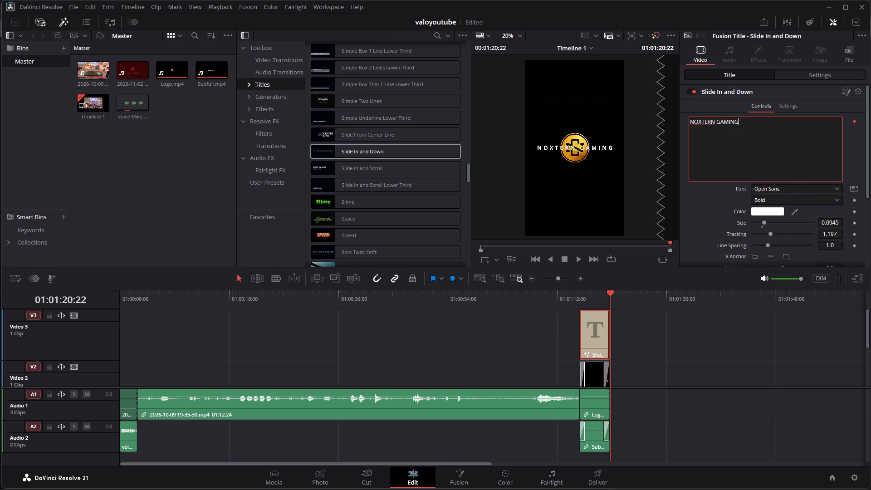
Set the NOXTERN GAMING title's text size to 0.1142 and its tracking to 1.134.
{"action": "left_click", "coordinate": [762, 227]}
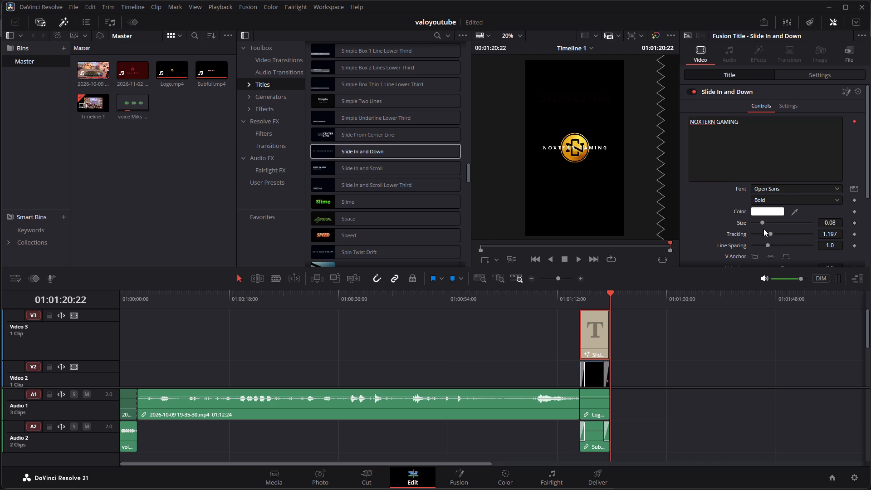
{"action": "left_click", "coordinate": [768, 235]}
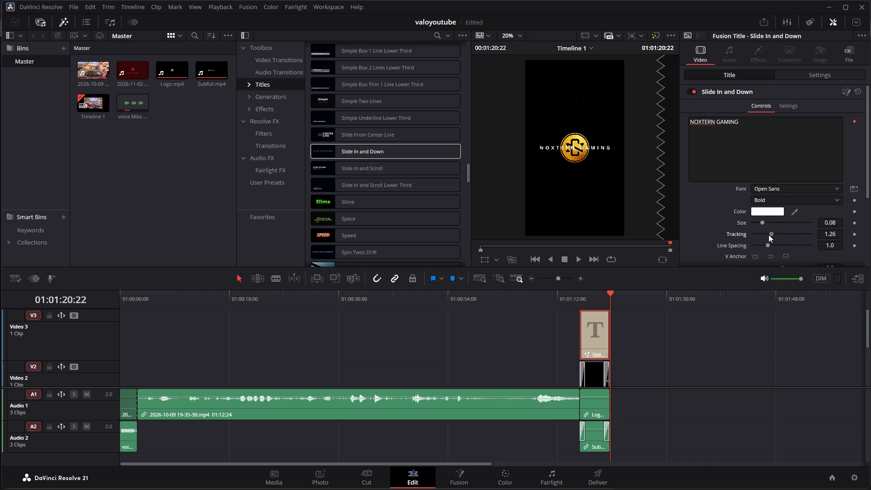
{"action": "left_click_drag", "start_coordinate": [763, 223], "coordinate": [768, 224]}
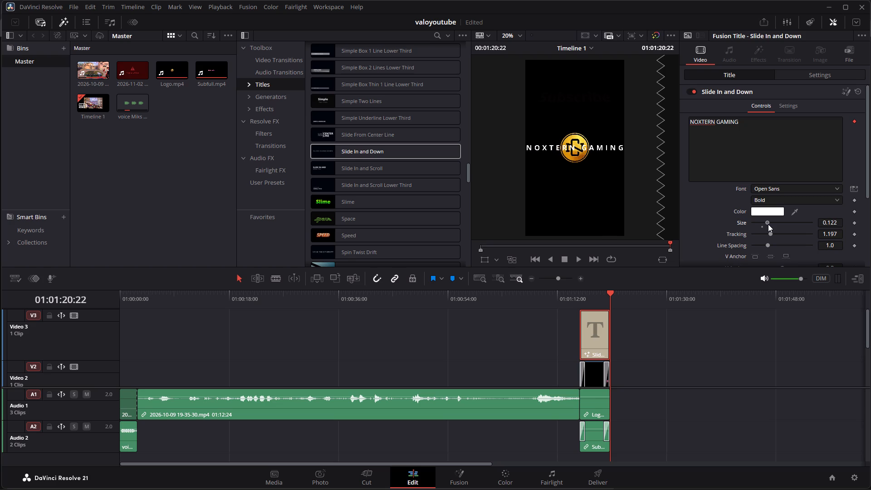
{"action": "left_click_drag", "start_coordinate": [768, 224], "coordinate": [767, 225]}
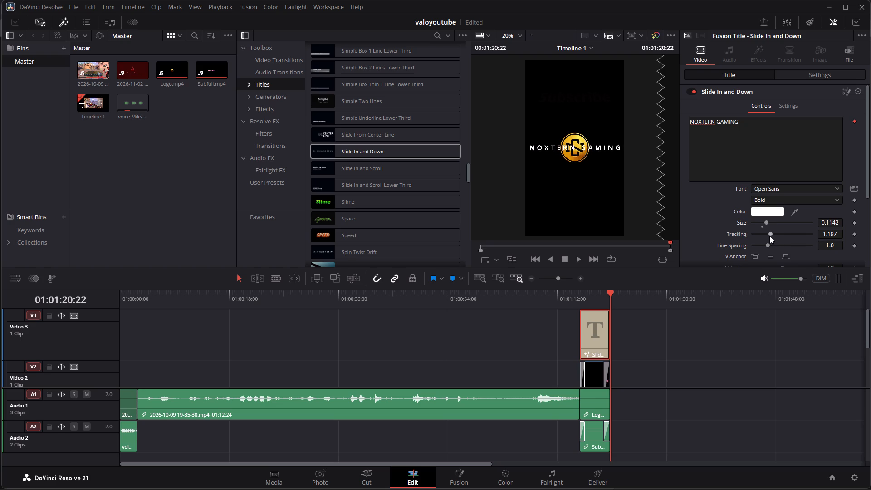
{"action": "left_click", "coordinate": [769, 235]}
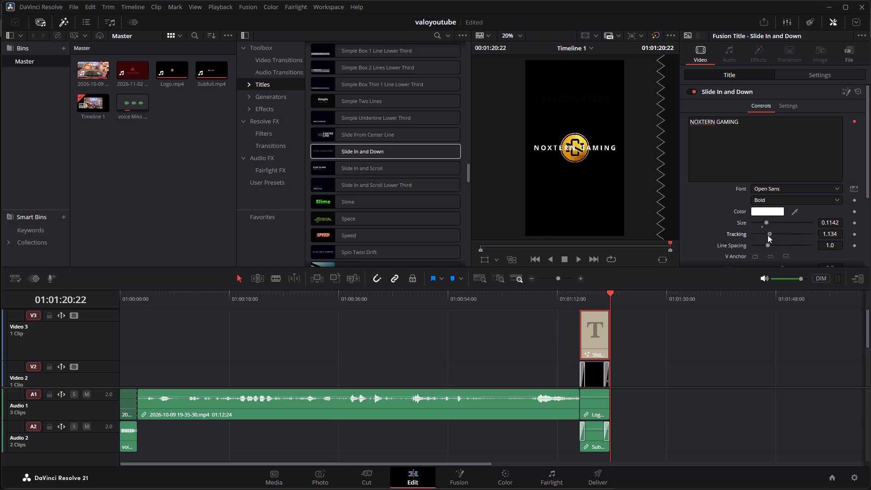
Change the NOXTERN GAMING title's text color from white to a golden orange matching the logo.
{"action": "left_click", "coordinate": [795, 210]}
{"action": "double_click", "coordinate": [794, 212]}
{"action": "left_click", "coordinate": [773, 210]}
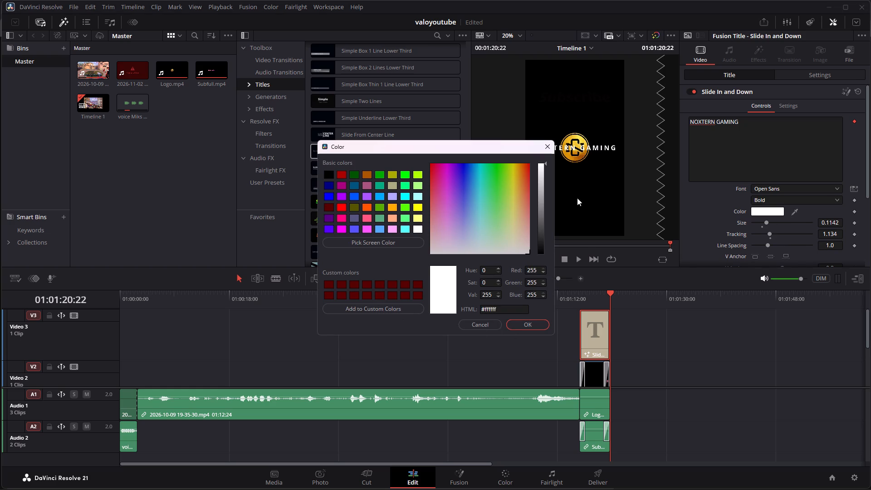
{"action": "left_click", "coordinate": [798, 213]}
{"action": "triple_click", "coordinate": [795, 213]}
{"action": "scroll", "coordinate": [477, 238], "scroll_direction": "down", "scroll_amount": 4}
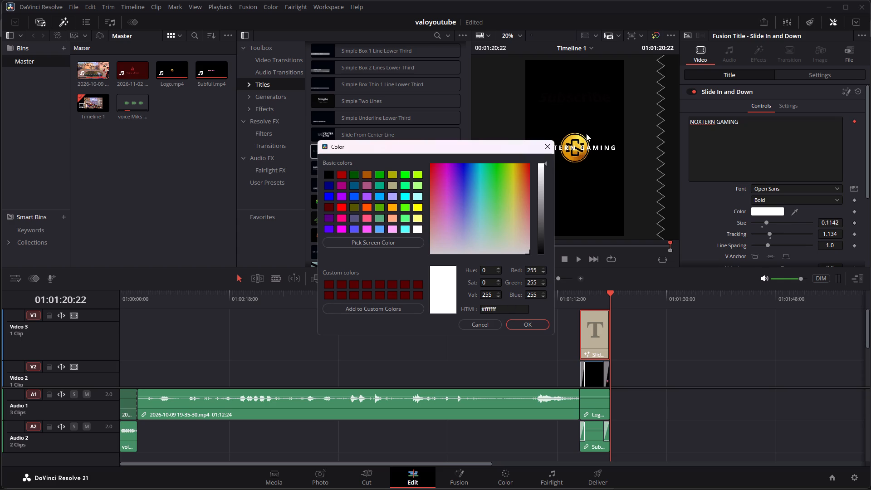
{"action": "left_click", "coordinate": [581, 138]}
{"action": "left_click_drag", "start_coordinate": [514, 177], "coordinate": [514, 176]}
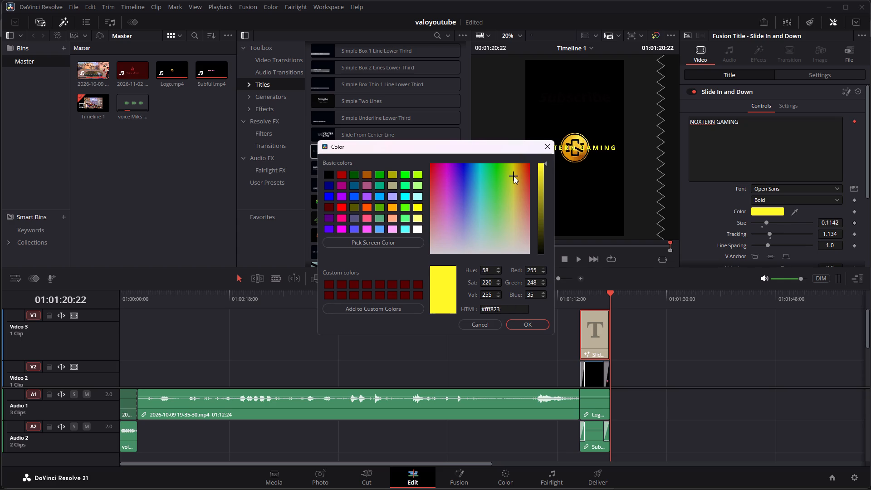
{"action": "left_click_drag", "start_coordinate": [514, 176], "coordinate": [515, 180]}
{"action": "left_click_drag", "start_coordinate": [515, 180], "coordinate": [514, 207]}
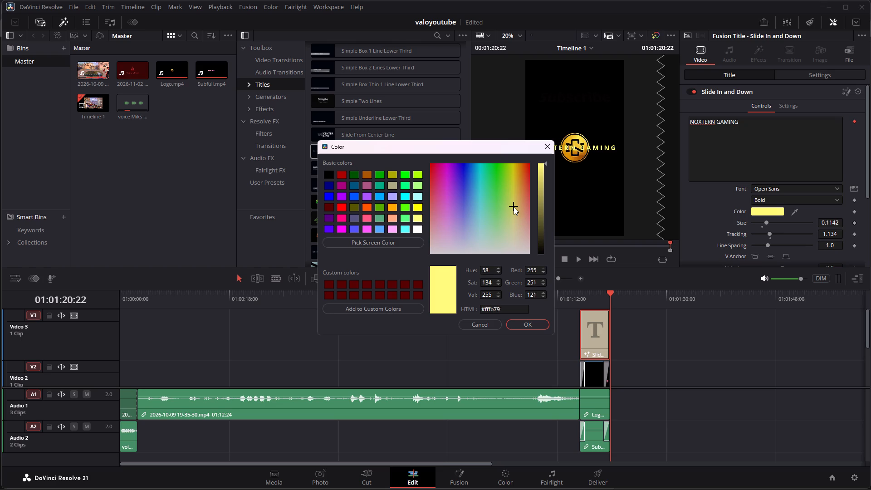
{"action": "left_click_drag", "start_coordinate": [514, 207], "coordinate": [519, 174]}
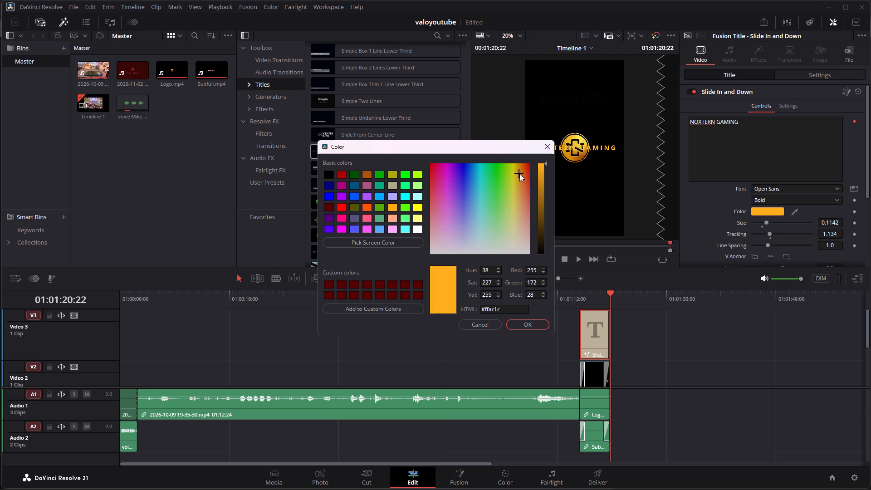
{"action": "left_click_drag", "start_coordinate": [519, 174], "coordinate": [518, 174]}
{"action": "left_click", "coordinate": [524, 324]}
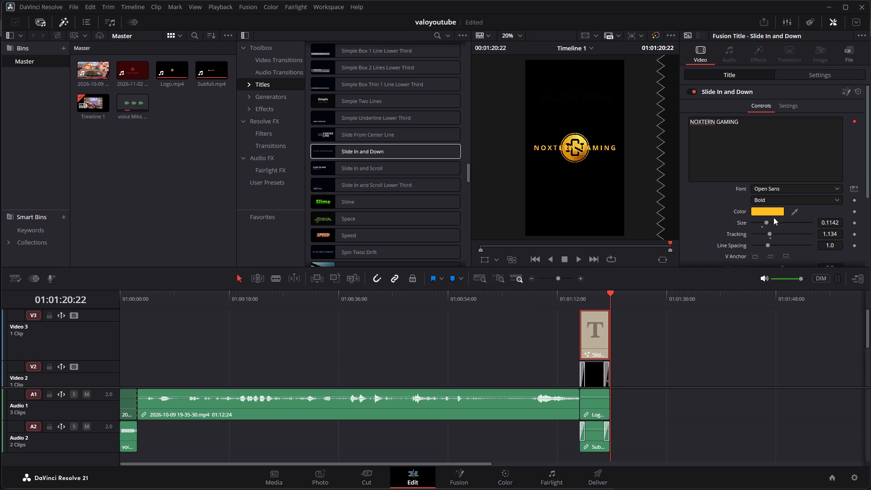
Move the NOXTERN GAMING title below the logo by setting its position to X 12 and Y -270.
{"action": "left_click", "coordinate": [818, 78]}
{"action": "left_click_drag", "start_coordinate": [820, 117], "coordinate": [819, 119]}
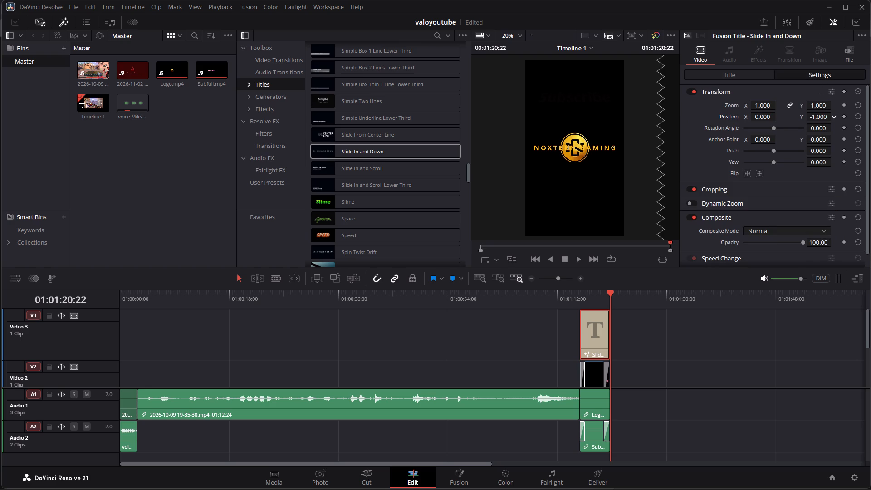
{"action": "left_click_drag", "start_coordinate": [819, 119], "coordinate": [731, 129]}
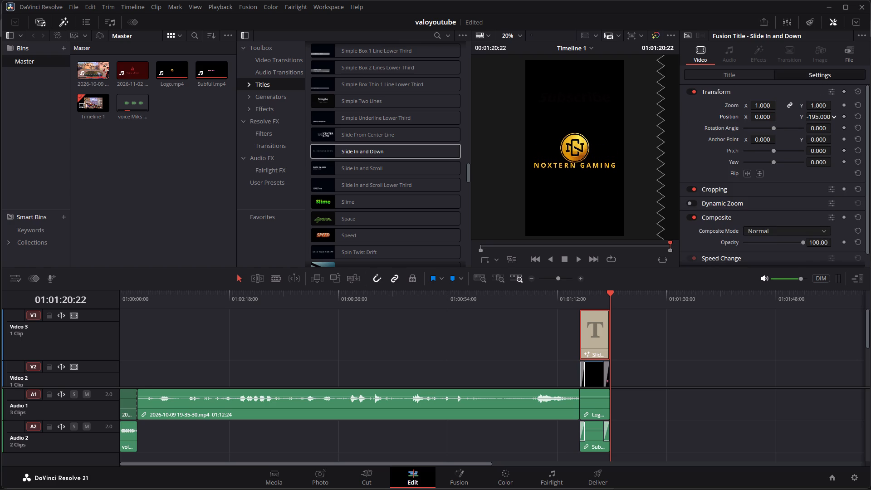
{"action": "left_click_drag", "start_coordinate": [731, 129], "coordinate": [707, 130]}
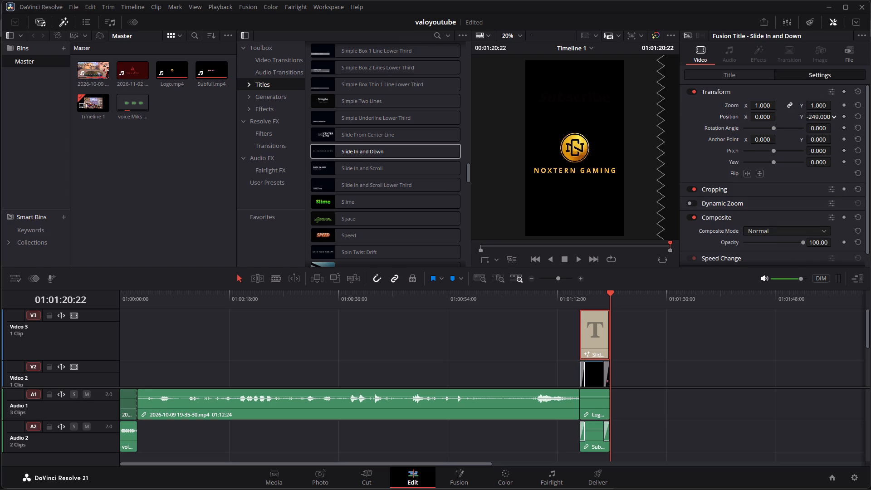
{"action": "left_click_drag", "start_coordinate": [707, 130], "coordinate": [699, 131]}
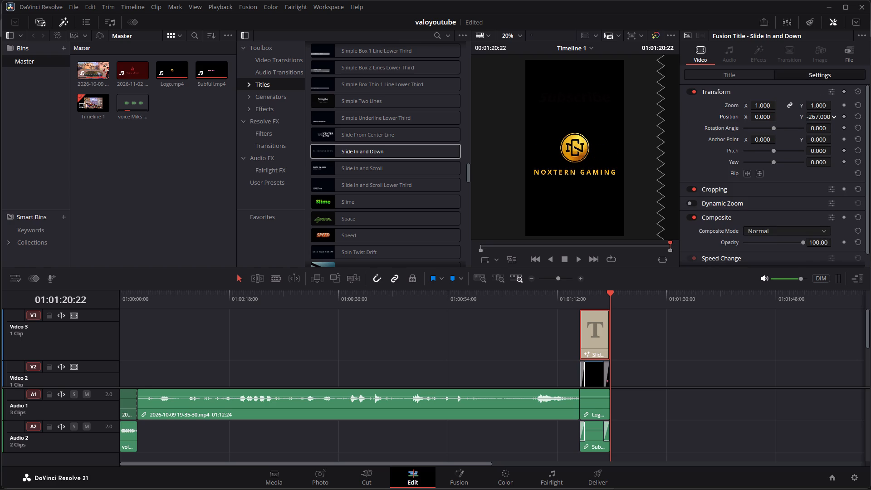
{"action": "left_click_drag", "start_coordinate": [699, 131], "coordinate": [697, 131]}
{"action": "left_click_drag", "start_coordinate": [763, 116], "coordinate": [768, 116]}
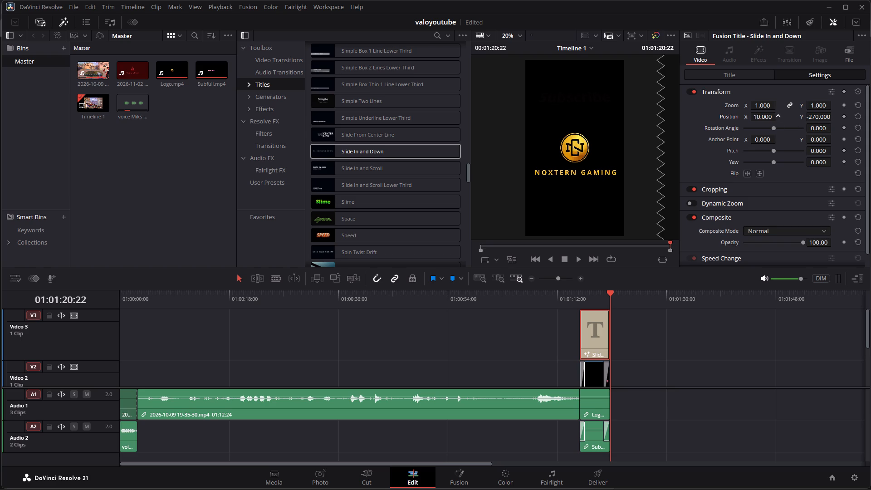
{"action": "left_click_drag", "start_coordinate": [768, 116], "coordinate": [768, 116]}
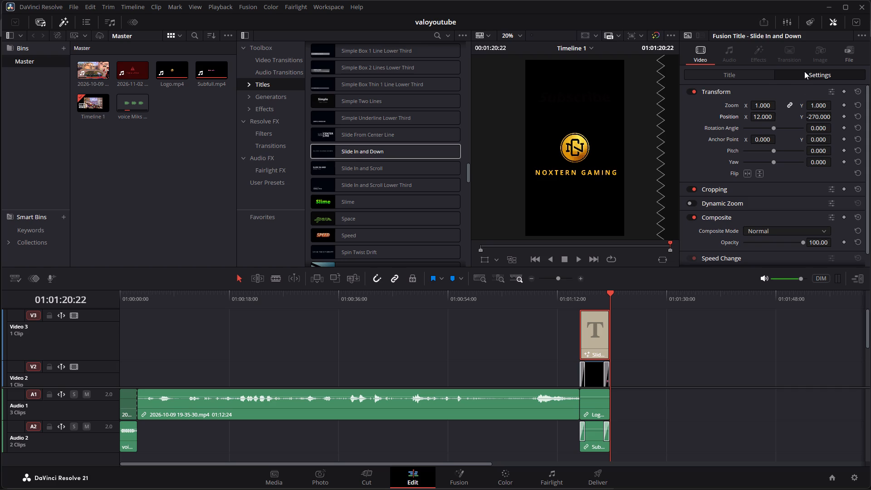
Reduce the NOXTERN GAMING title's text size to 0.097.
{"action": "left_click", "coordinate": [763, 77]}
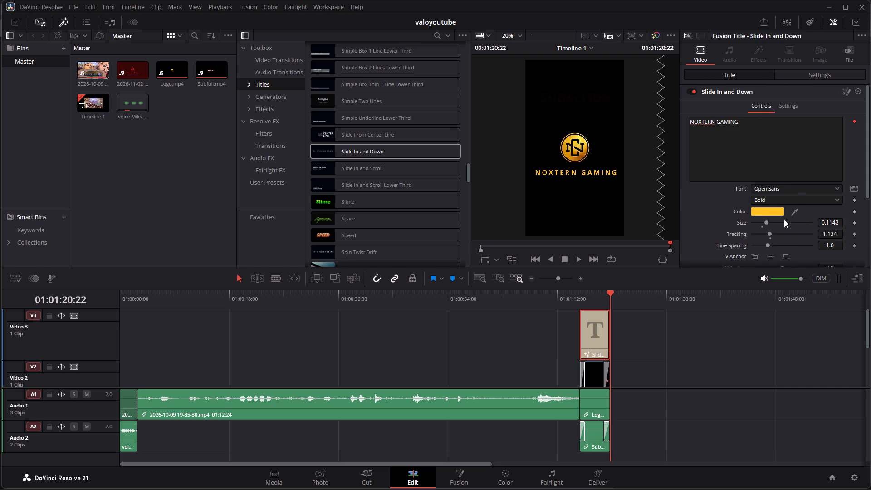
{"action": "left_click", "coordinate": [766, 223]}
{"action": "left_click_drag", "start_coordinate": [837, 222], "coordinate": [836, 222]}
{"action": "left_click_drag", "start_coordinate": [836, 222], "coordinate": [825, 223]}
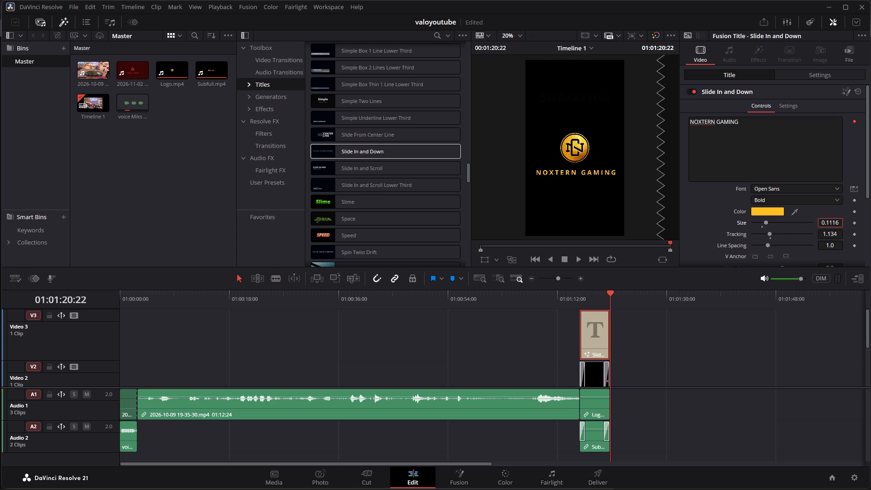
{"action": "left_click_drag", "start_coordinate": [825, 223], "coordinate": [808, 227]}
{"action": "left_click_drag", "start_coordinate": [808, 227], "coordinate": [739, 244]}
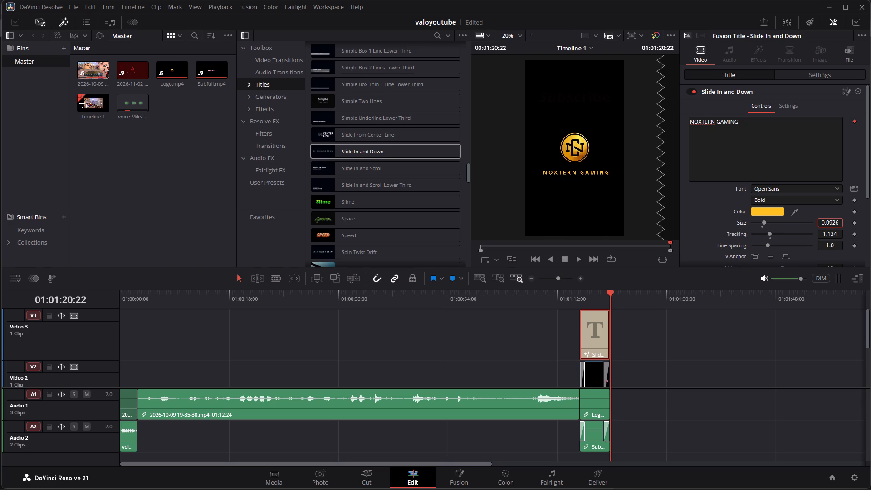
{"action": "left_click_drag", "start_coordinate": [739, 244], "coordinate": [743, 245]}
{"action": "left_click_drag", "start_coordinate": [743, 245], "coordinate": [748, 245]}
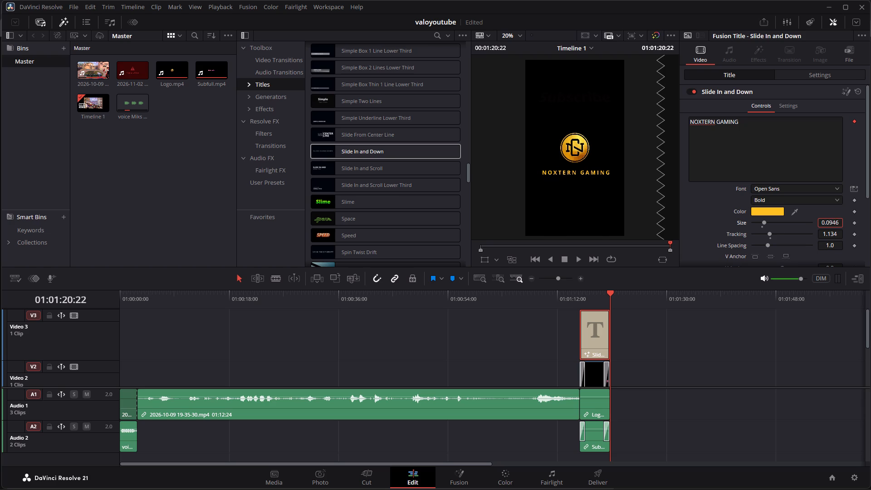
{"action": "left_click_drag", "start_coordinate": [748, 245], "coordinate": [751, 245]}
{"action": "left_click_drag", "start_coordinate": [751, 245], "coordinate": [754, 245]}
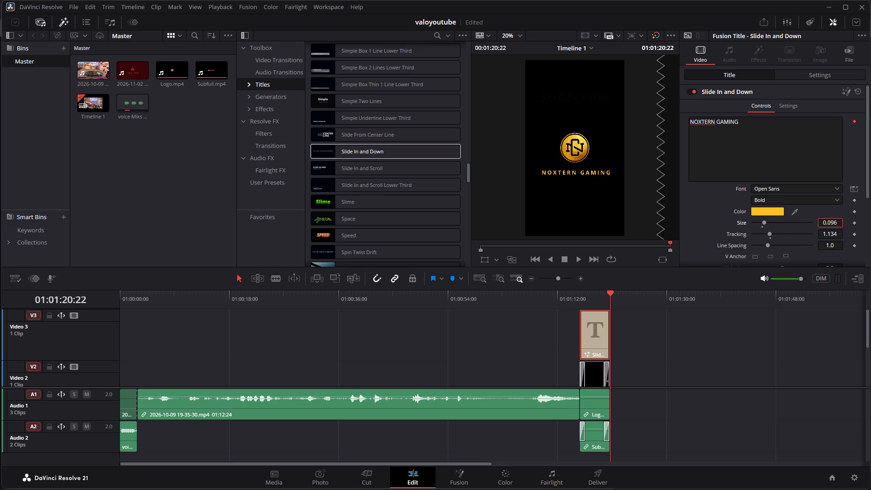
{"action": "left_click_drag", "start_coordinate": [754, 245], "coordinate": [758, 245]}
{"action": "left_click_drag", "start_coordinate": [758, 245], "coordinate": [758, 245]}
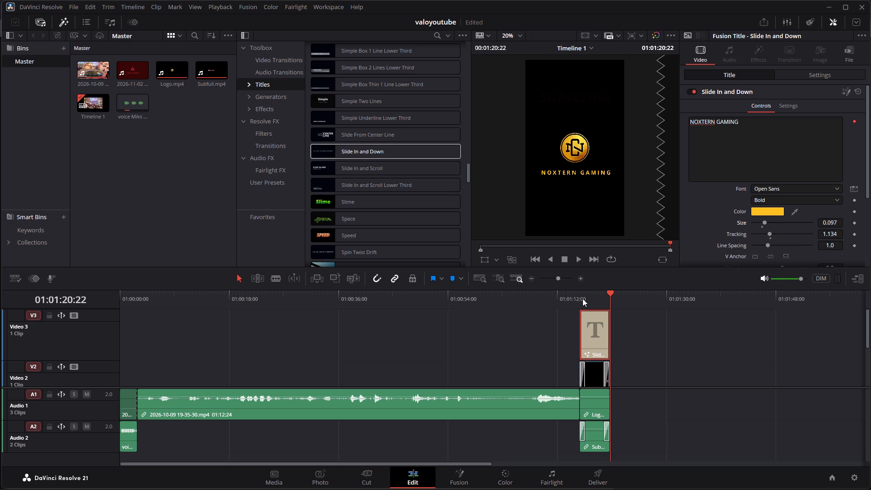
Scrub through and play back the closing section to check the title animation with the logo and Subscribe clips.
{"action": "left_click_drag", "start_coordinate": [611, 294], "coordinate": [606, 294]}
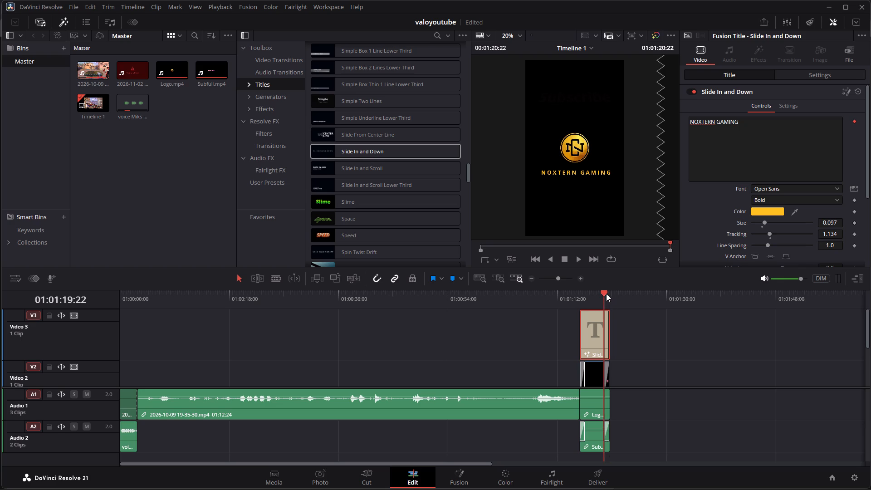
{"action": "left_click_drag", "start_coordinate": [606, 294], "coordinate": [596, 301]}
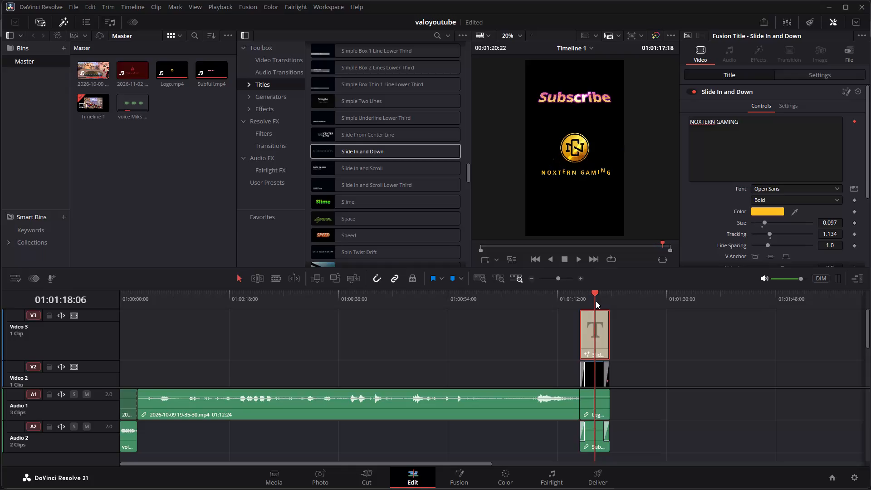
{"action": "left_click_drag", "start_coordinate": [596, 301], "coordinate": [549, 312]}
{"action": "left_click", "coordinate": [582, 262]}
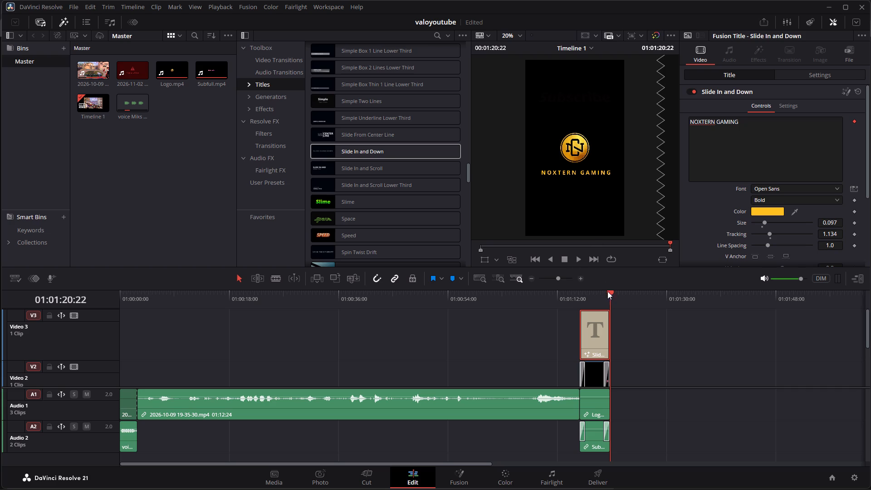
{"action": "left_click_drag", "start_coordinate": [610, 291], "coordinate": [599, 292]}
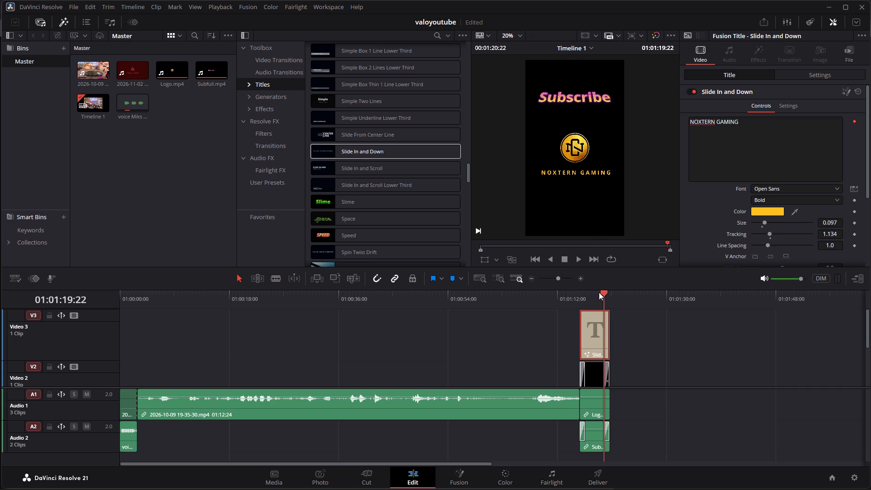
{"action": "left_click_drag", "start_coordinate": [599, 292], "coordinate": [587, 295]}
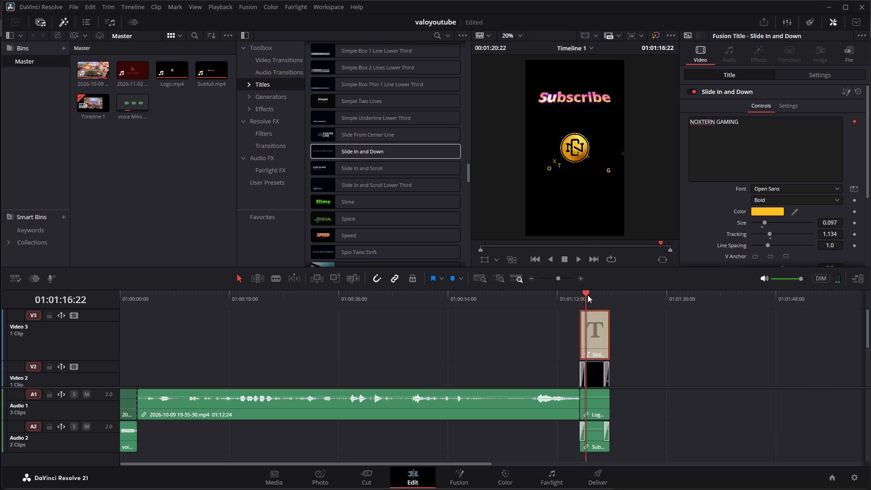
{"action": "left_click_drag", "start_coordinate": [587, 295], "coordinate": [595, 297]}
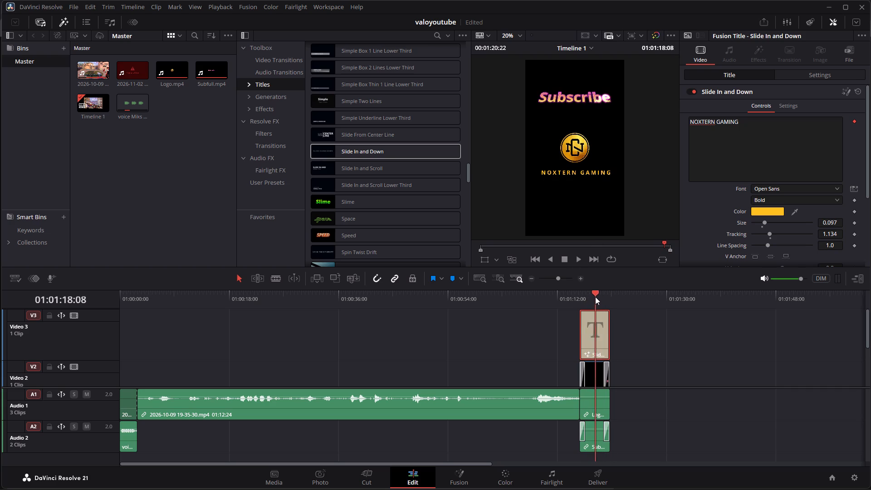
{"action": "left_click_drag", "start_coordinate": [595, 297], "coordinate": [610, 299]}
{"action": "left_click", "coordinate": [610, 299]}
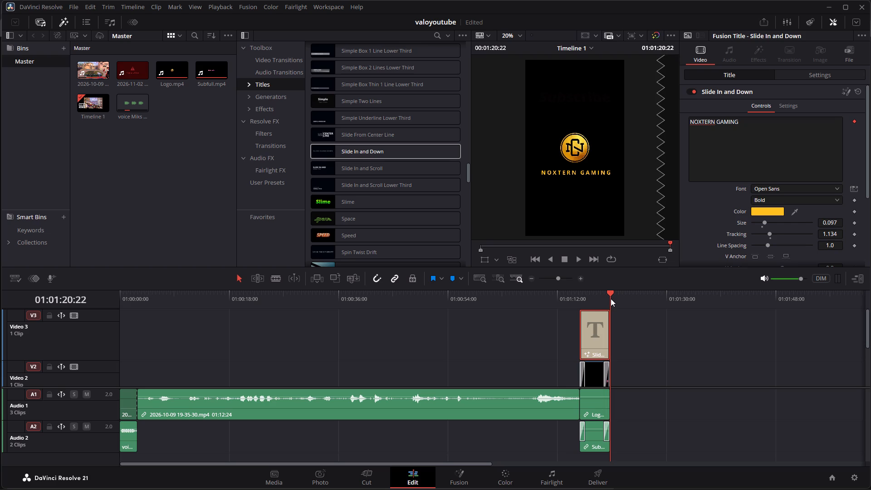
{"action": "left_click_drag", "start_coordinate": [609, 295], "coordinate": [572, 296]}
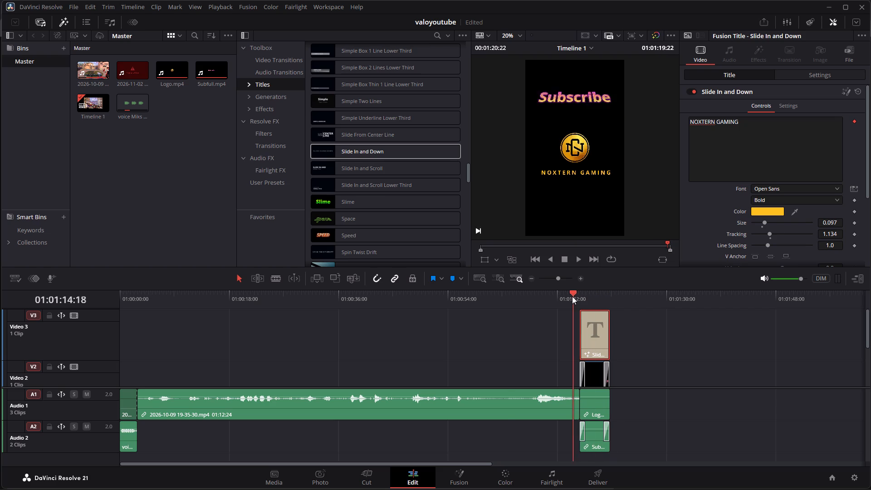
{"action": "left_click_drag", "start_coordinate": [572, 296], "coordinate": [580, 316]}
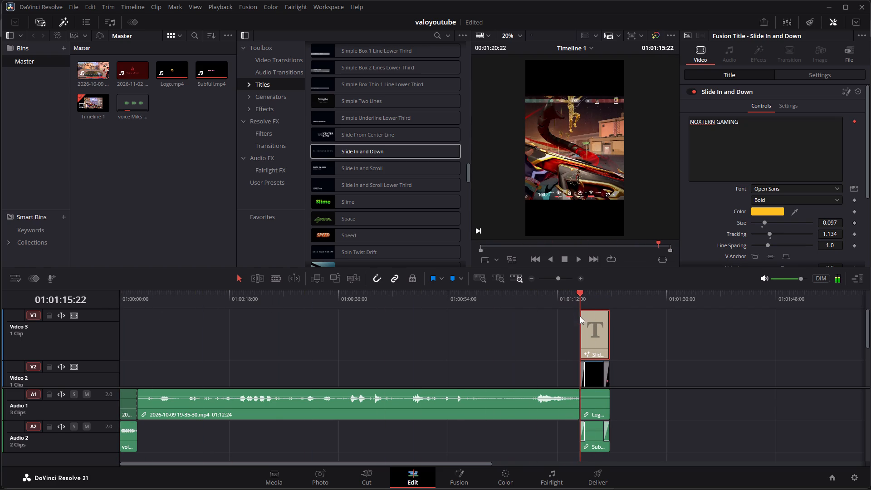
{"action": "left_click_drag", "start_coordinate": [580, 316], "coordinate": [579, 316]}
{"action": "left_click", "coordinate": [578, 255]}
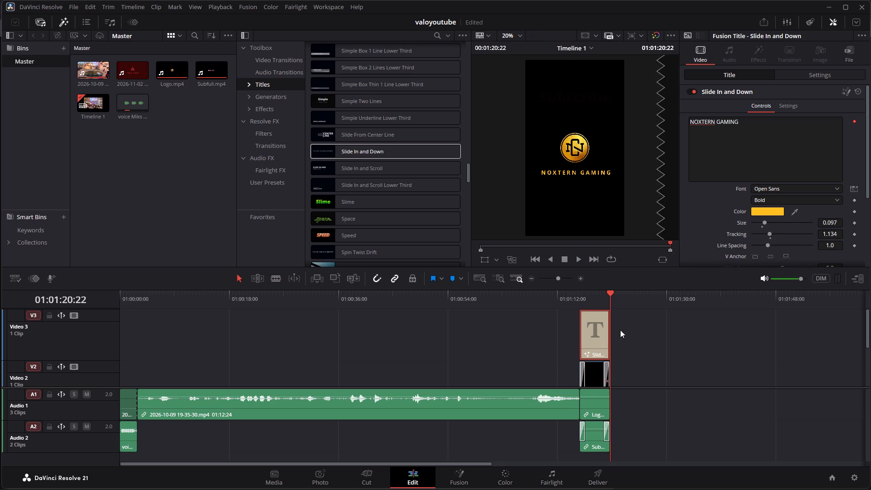
Go to the Deliver page and review the Custom Export video and audio render settings for Timeline 1.
{"action": "left_click", "coordinate": [601, 474]}
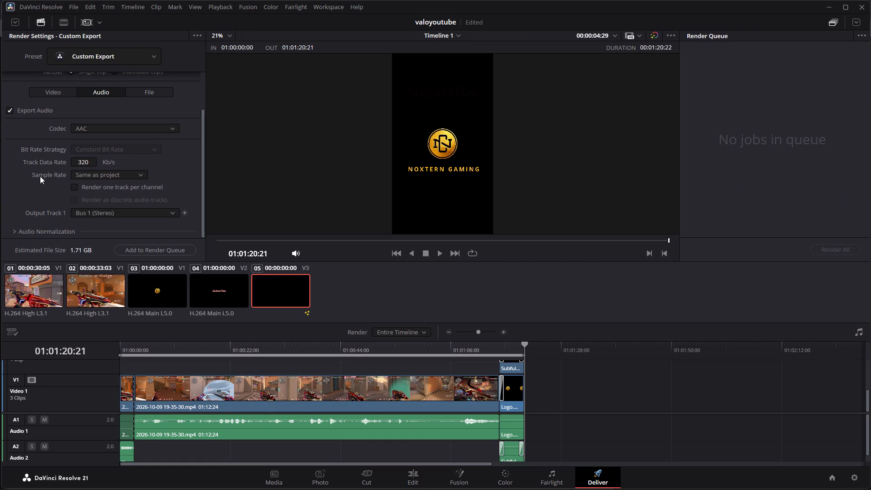
{"action": "left_click", "coordinate": [65, 94]}
{"action": "scroll", "coordinate": [98, 112], "scroll_direction": "up", "scroll_amount": 6}
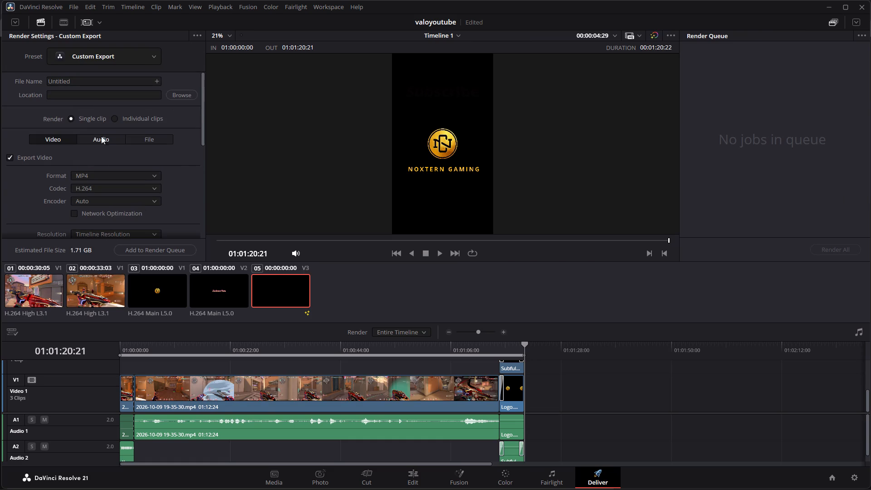
{"action": "left_click", "coordinate": [99, 141]}
{"action": "left_click", "coordinate": [53, 140]}
{"action": "scroll", "coordinate": [82, 158], "scroll_direction": "up", "scroll_amount": 4}
{"action": "scroll", "coordinate": [84, 166], "scroll_direction": "down", "scroll_amount": 6}
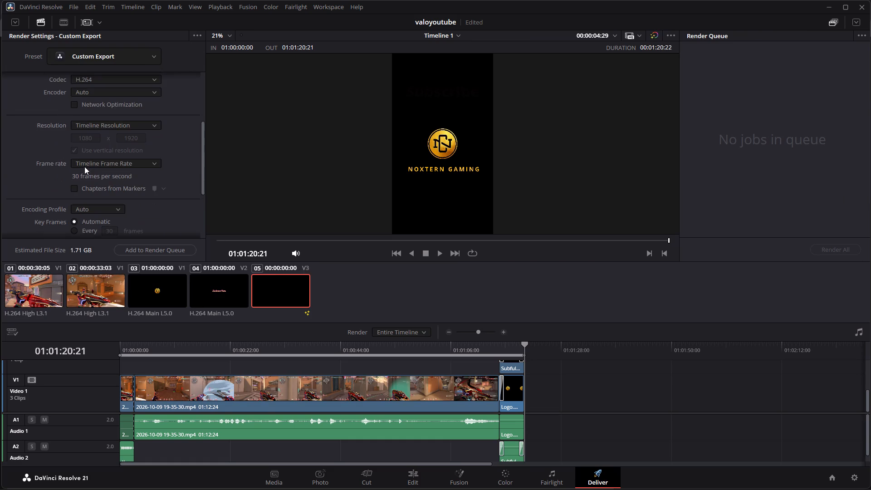
{"action": "scroll", "coordinate": [84, 167], "scroll_direction": "down", "scroll_amount": 1}
{"action": "scroll", "coordinate": [113, 116], "scroll_direction": "up", "scroll_amount": 10}
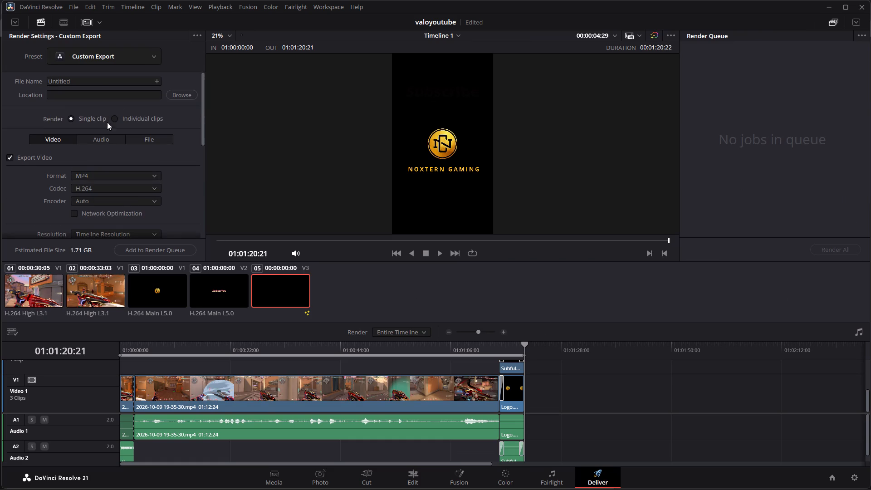
Set the render file name to valoyoutube 02-11-2026.
{"action": "left_click_drag", "start_coordinate": [97, 82], "coordinate": [45, 82]}
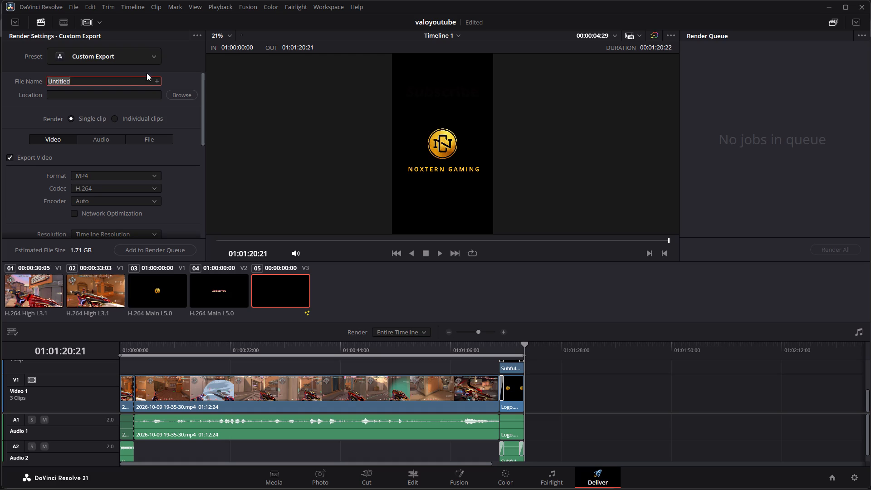
{"action": "key", "text": "BackSpace"}
{"action": "type", "text": "valo"}
{"action": "type", "text": "youtube"}
{"action": "key", "text": "space"}
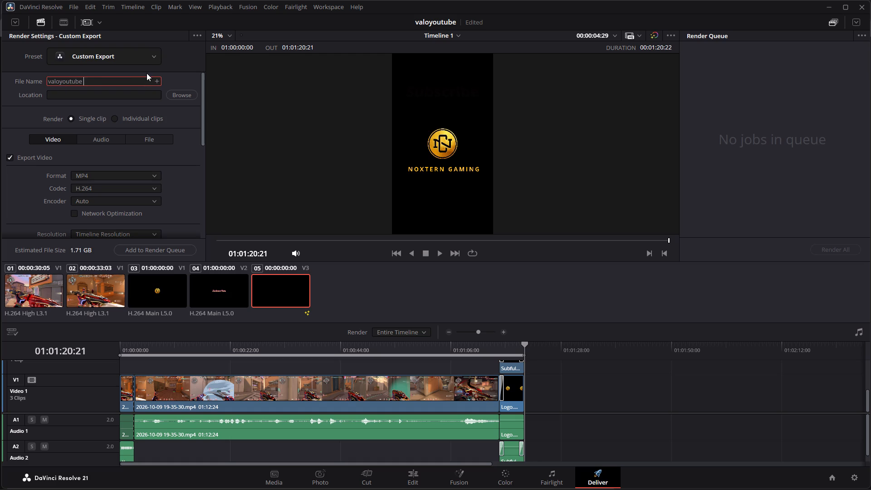
{"action": "type", "text": "da"}
{"action": "key", "text": "BackSpace"}
{"action": "key", "text": "BackSpace"}
{"action": "key", "text": "1"}
{"action": "key", "text": "BackSpace"}
{"action": "type", "text": "02"}
{"action": "key", "text": "slash"}
{"action": "key", "text": "shift+question"}
{"action": "key", "text": "shift+question"}
{"action": "type", "text": "-111"}
{"action": "key", "text": "BackSpace"}
{"action": "type", "text": "-202"}
{"action": "key", "text": "6"}
Set the render location to the davinci Videos folder on Local Disk (D:), keeping the same file name.
{"action": "left_click", "coordinate": [186, 94]}
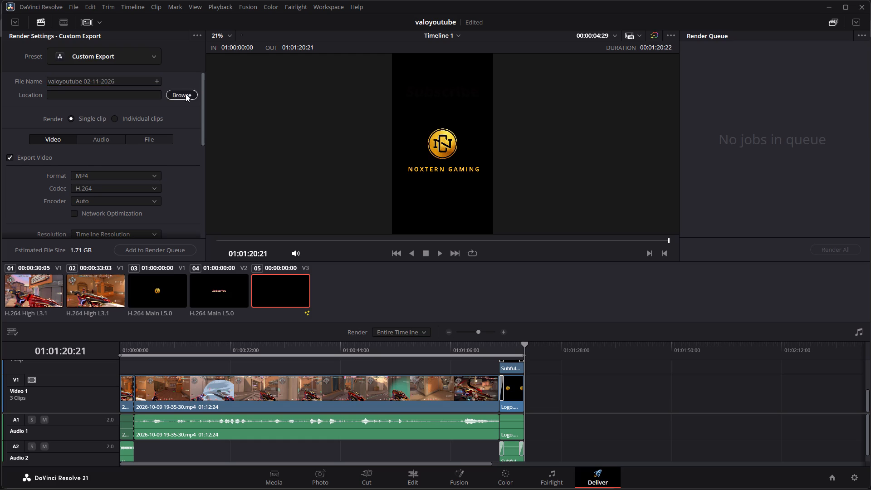
{"action": "scroll", "coordinate": [131, 131], "scroll_direction": "down", "scroll_amount": 2}
{"action": "scroll", "coordinate": [130, 124], "scroll_direction": "up", "scroll_amount": 3}
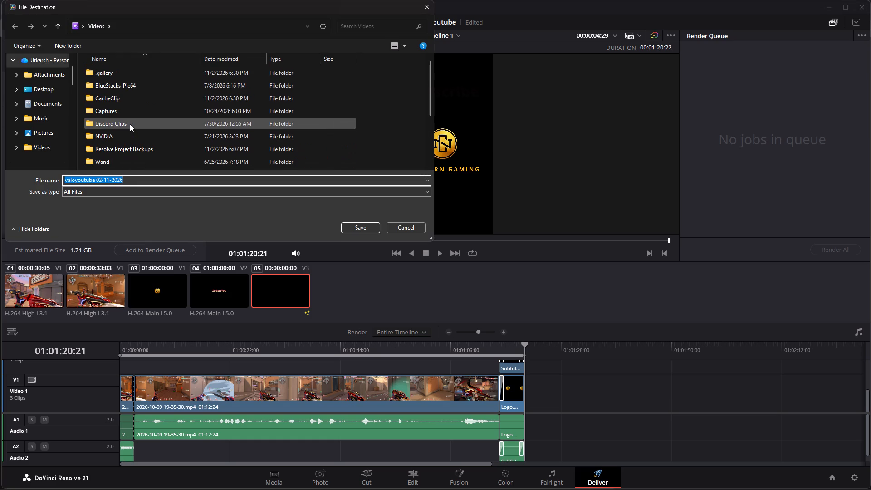
{"action": "left_click", "coordinate": [124, 114]}
{"action": "scroll", "coordinate": [174, 132], "scroll_direction": "down", "scroll_amount": 11}
{"action": "scroll", "coordinate": [38, 134], "scroll_direction": "down", "scroll_amount": 2}
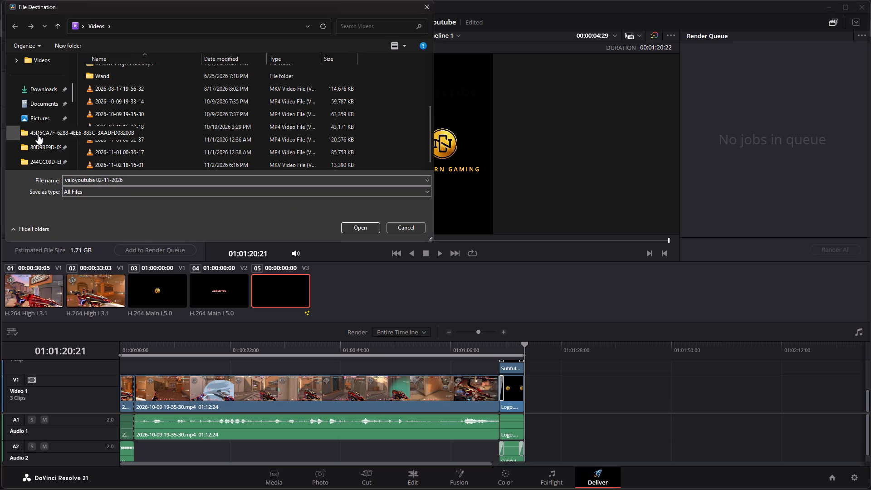
{"action": "scroll", "coordinate": [38, 134], "scroll_direction": "down", "scroll_amount": 5}
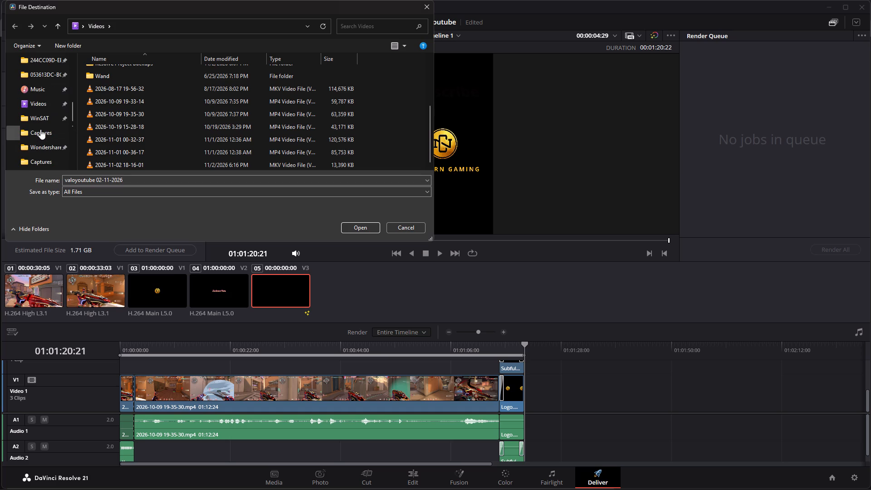
{"action": "scroll", "coordinate": [39, 115], "scroll_direction": "down", "scroll_amount": 1}
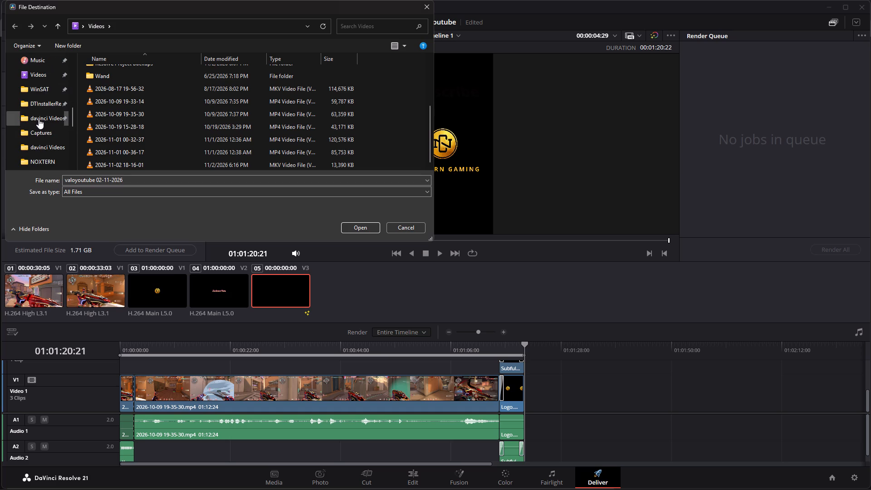
{"action": "scroll", "coordinate": [135, 132], "scroll_direction": "down", "scroll_amount": 4}
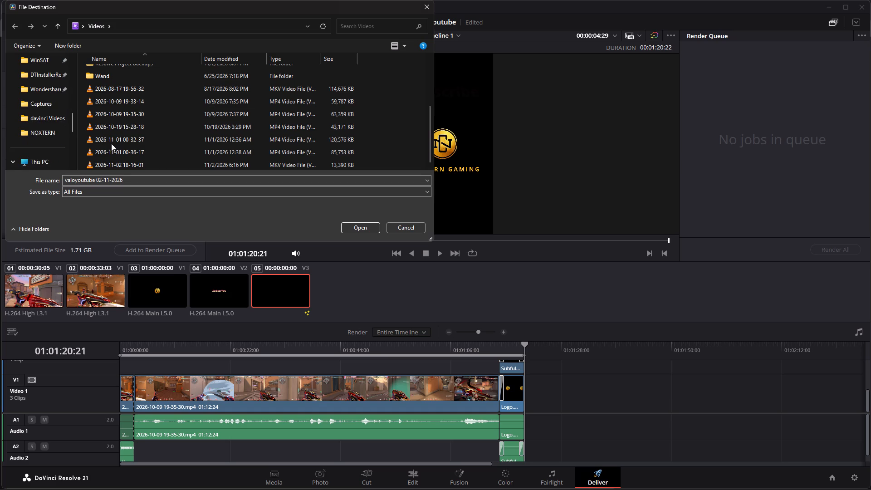
{"action": "left_click", "coordinate": [48, 115]}
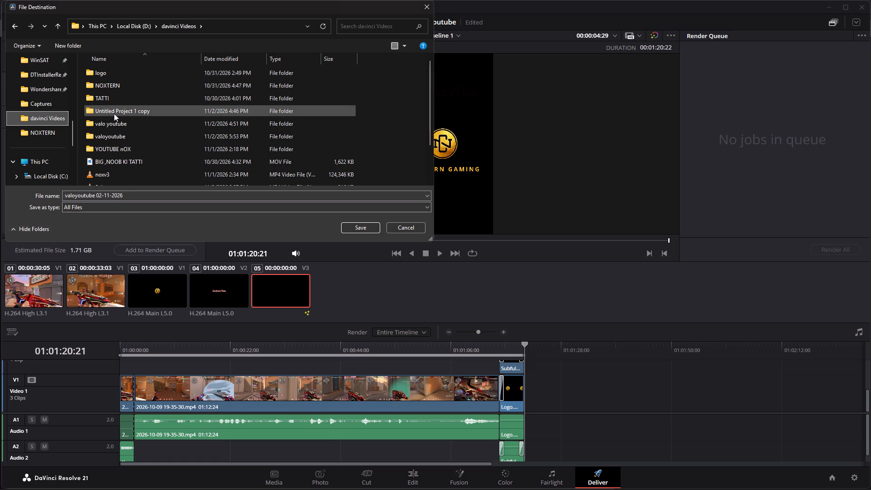
{"action": "scroll", "coordinate": [116, 134], "scroll_direction": "down", "scroll_amount": 7}
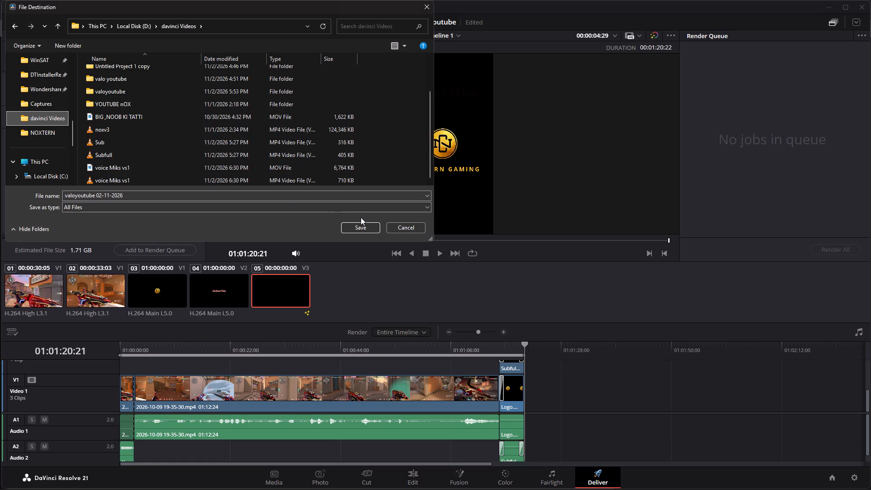
{"action": "left_click", "coordinate": [362, 225]}
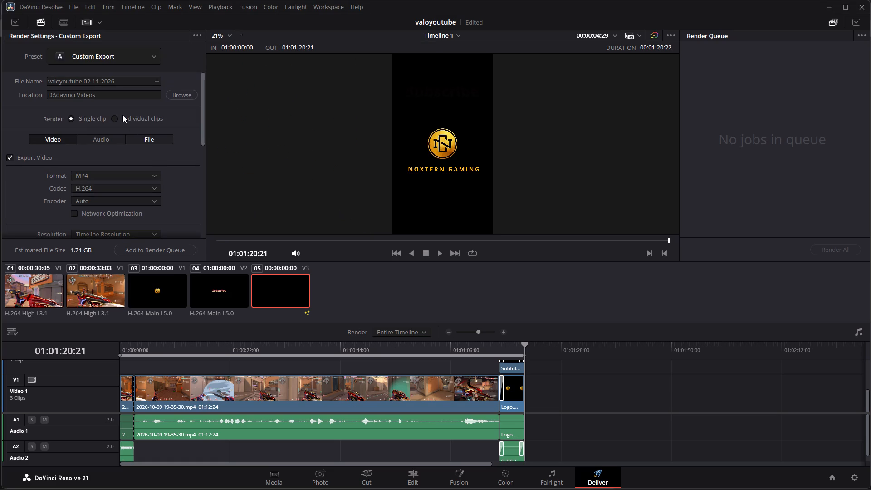
Change the video encoding preset below the key frame settings to Quality.
{"action": "scroll", "coordinate": [122, 115], "scroll_direction": "down", "scroll_amount": 3}
{"action": "scroll", "coordinate": [129, 151], "scroll_direction": "down", "scroll_amount": 1}
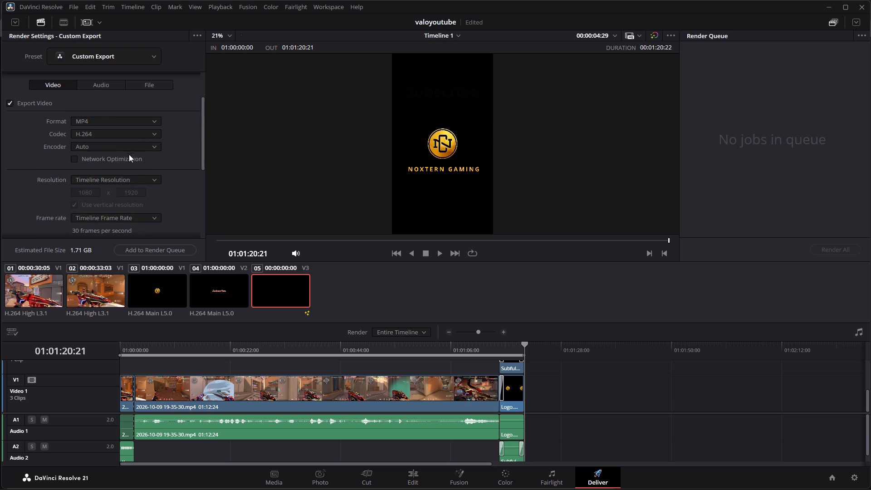
{"action": "scroll", "coordinate": [129, 154], "scroll_direction": "down", "scroll_amount": 1}
{"action": "scroll", "coordinate": [129, 156], "scroll_direction": "up", "scroll_amount": 11}
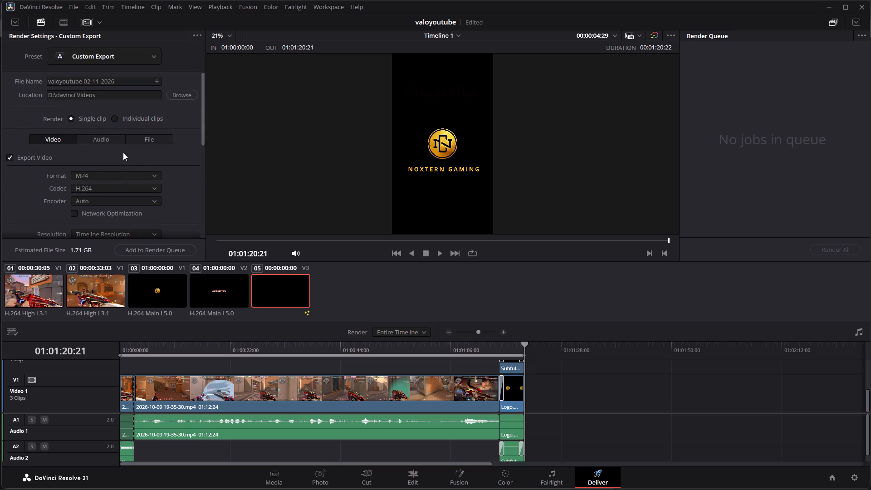
{"action": "scroll", "coordinate": [123, 152], "scroll_direction": "down", "scroll_amount": 4}
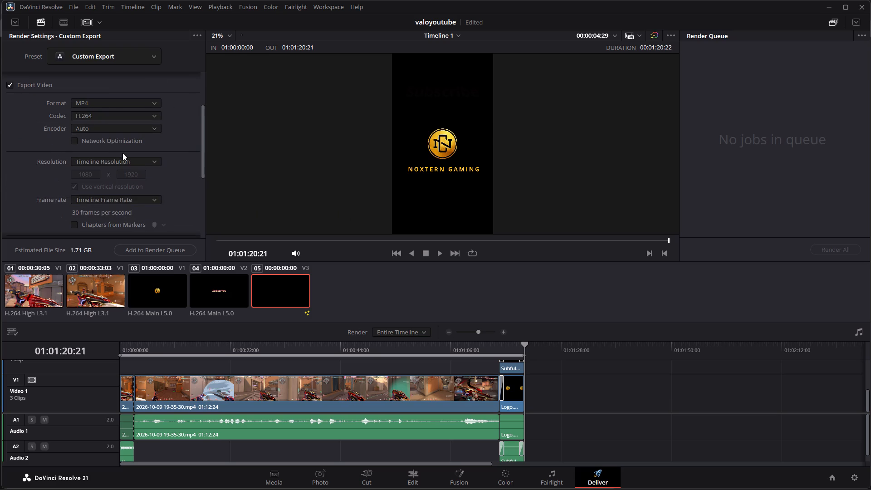
{"action": "scroll", "coordinate": [124, 180], "scroll_direction": "down", "scroll_amount": 8}
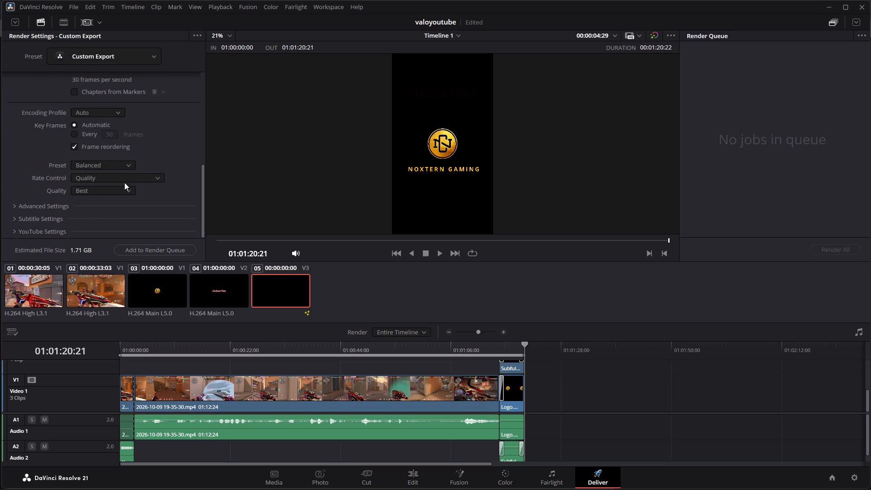
{"action": "scroll", "coordinate": [124, 182], "scroll_direction": "down", "scroll_amount": 3}
{"action": "left_click", "coordinate": [115, 166]}
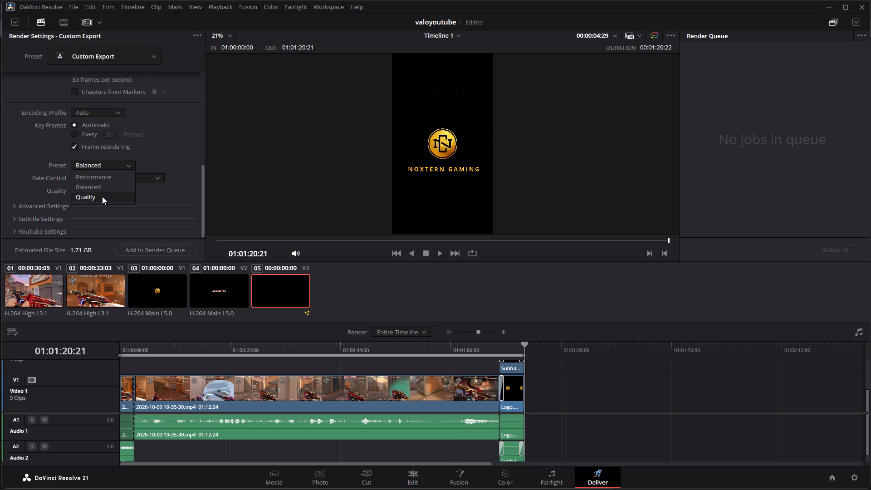
{"action": "left_click", "coordinate": [102, 196]}
{"action": "scroll", "coordinate": [152, 194], "scroll_direction": "down", "scroll_amount": 4}
{"action": "scroll", "coordinate": [152, 195], "scroll_direction": "up", "scroll_amount": 15}
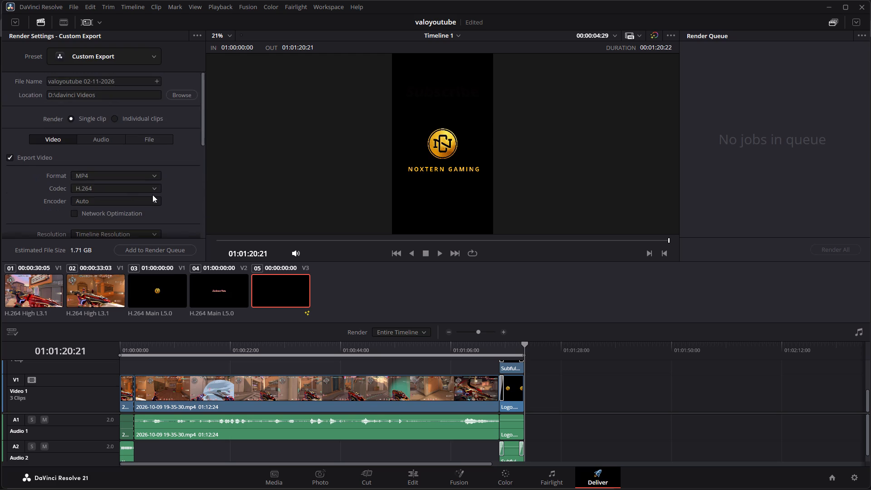
Add the valoyoutube Timeline 1 export to the render queue and start rendering it.
{"action": "scroll", "coordinate": [152, 195], "scroll_direction": "up", "scroll_amount": 4}
{"action": "scroll", "coordinate": [152, 195], "scroll_direction": "down", "scroll_amount": 16}
{"action": "left_click", "coordinate": [162, 248]}
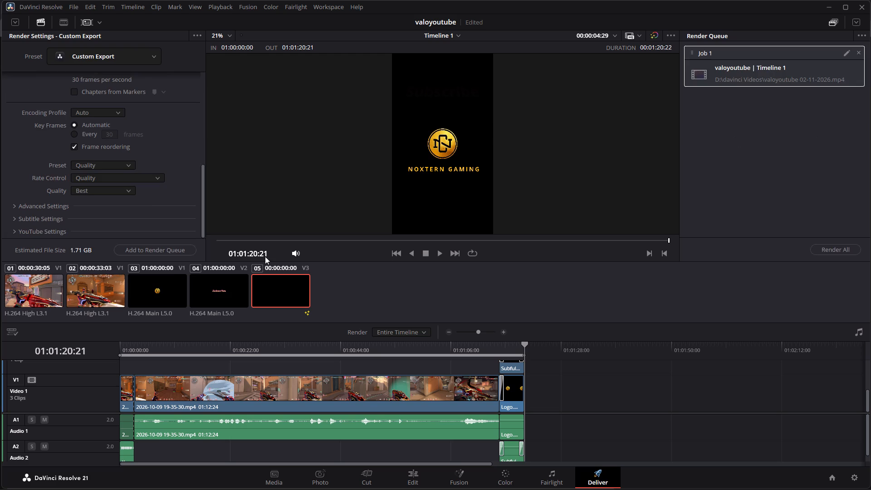
{"action": "left_click", "coordinate": [830, 247]}
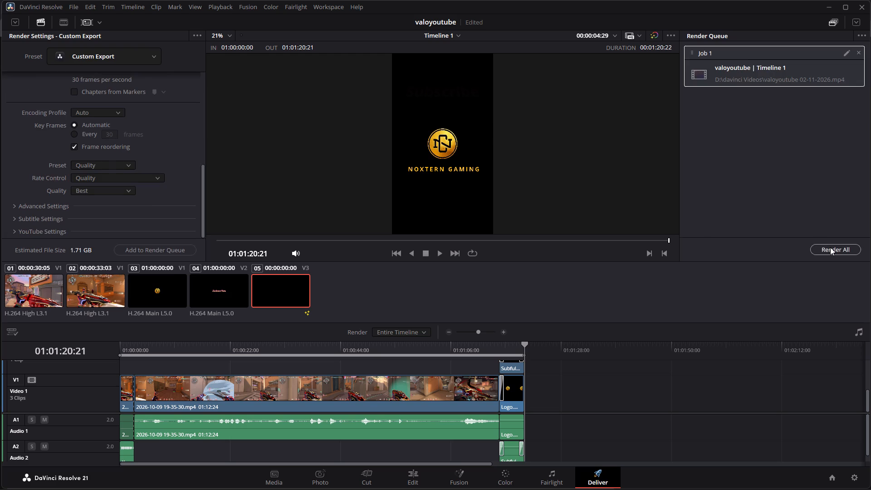